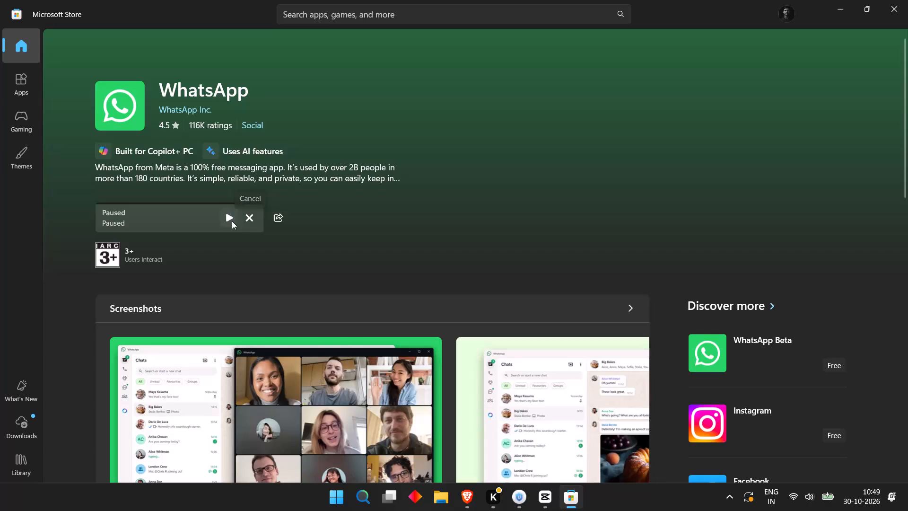
Resume the paused WhatsApp download, request its update, and retry the installation.
{"action": "left_click", "coordinate": [232, 221]}
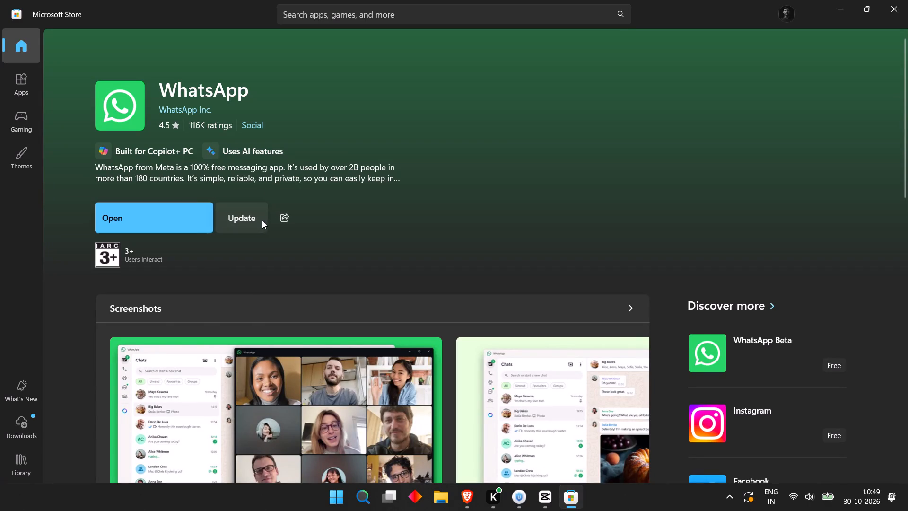
{"action": "left_click", "coordinate": [258, 220]}
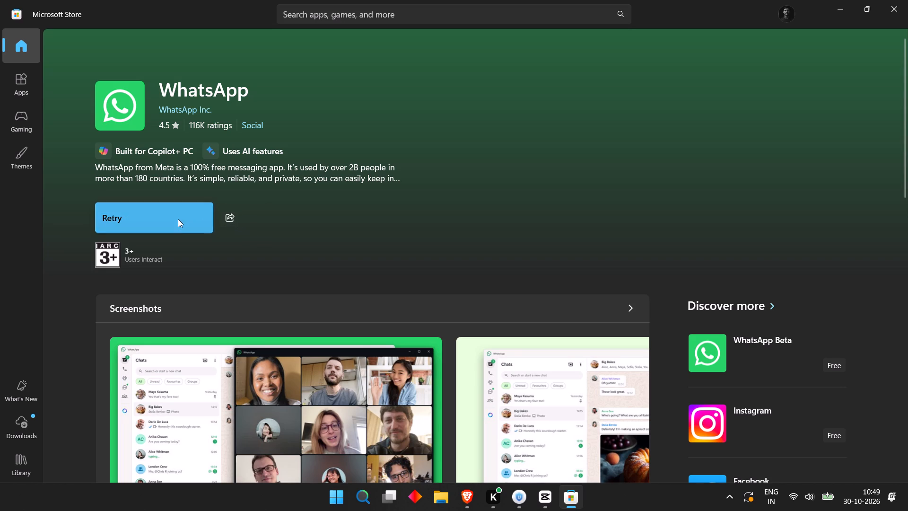
{"action": "left_click", "coordinate": [178, 219]}
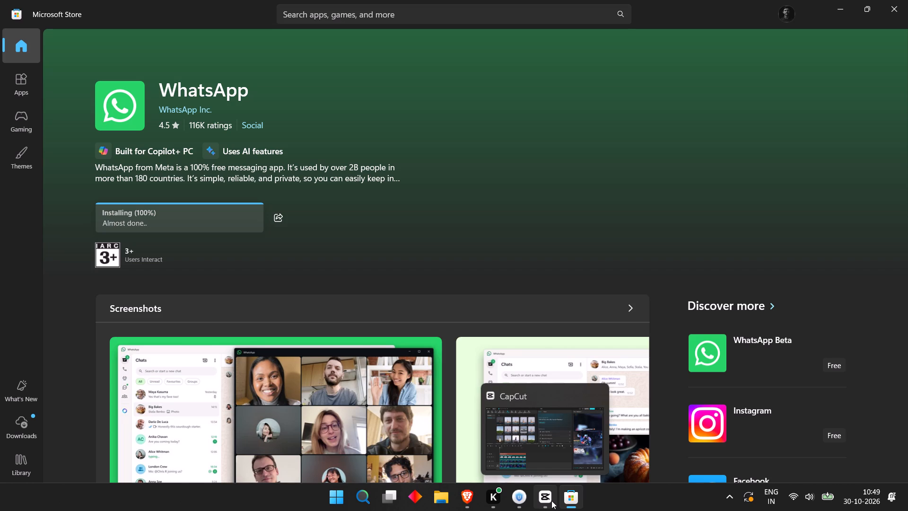
Switch to the CapCut project 1030 and bring up the VPN app window over it.
{"action": "left_click", "coordinate": [547, 500]}
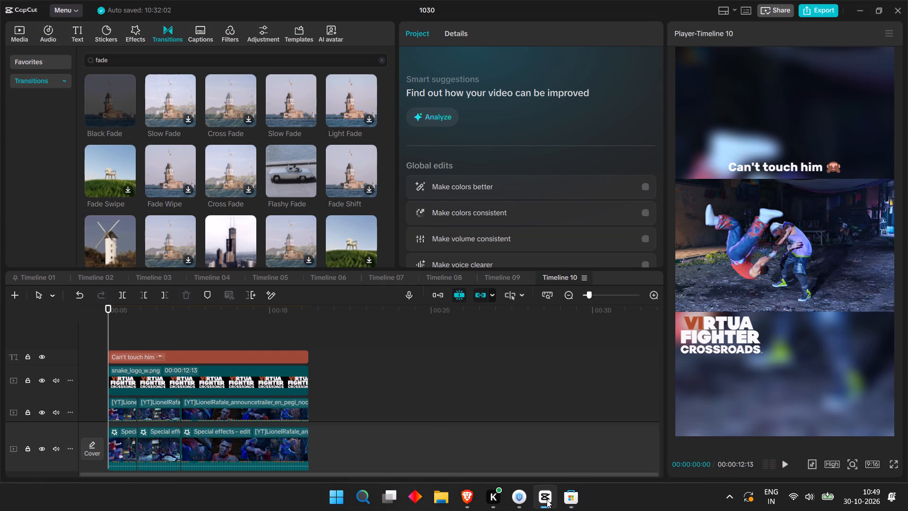
{"action": "left_click", "coordinate": [517, 501]}
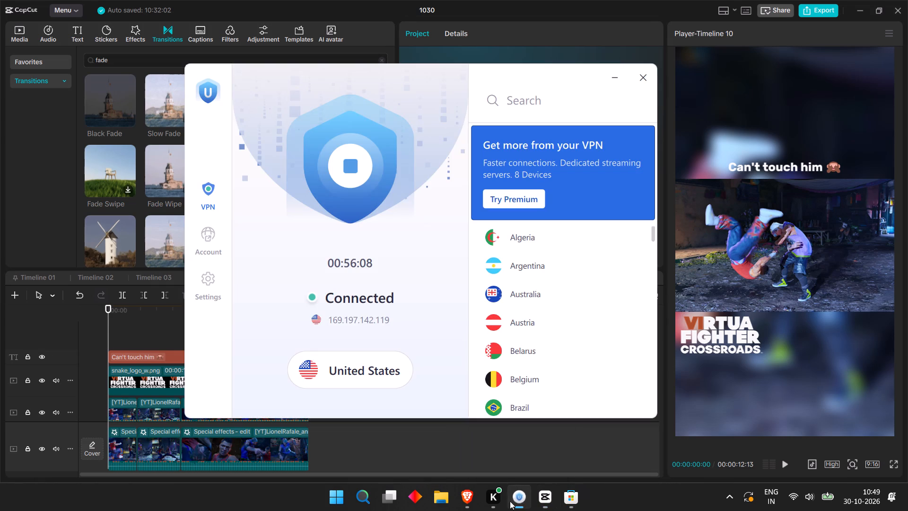
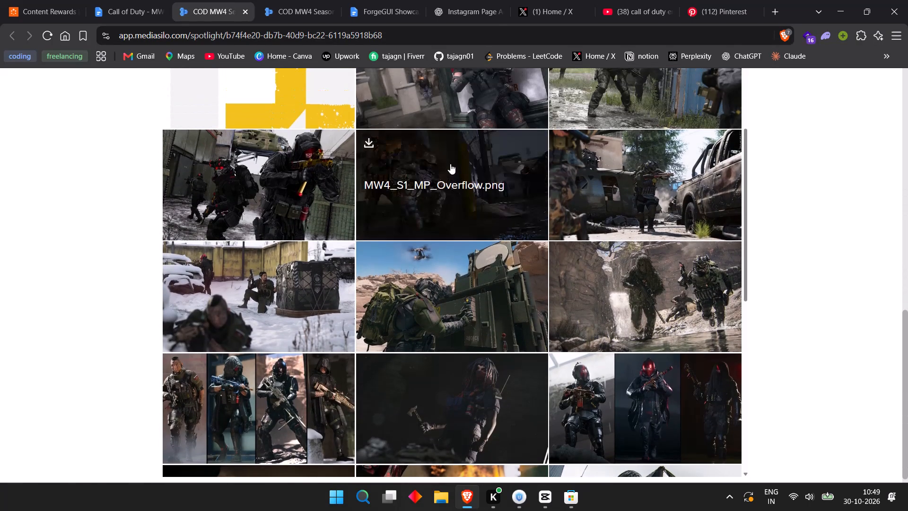
Review the caption and editing guidelines in the Call of Duty - MW4 Season 01 Trailer Clipping document.
{"action": "scroll", "coordinate": [447, 165], "scroll_direction": "up", "scroll_amount": 3}
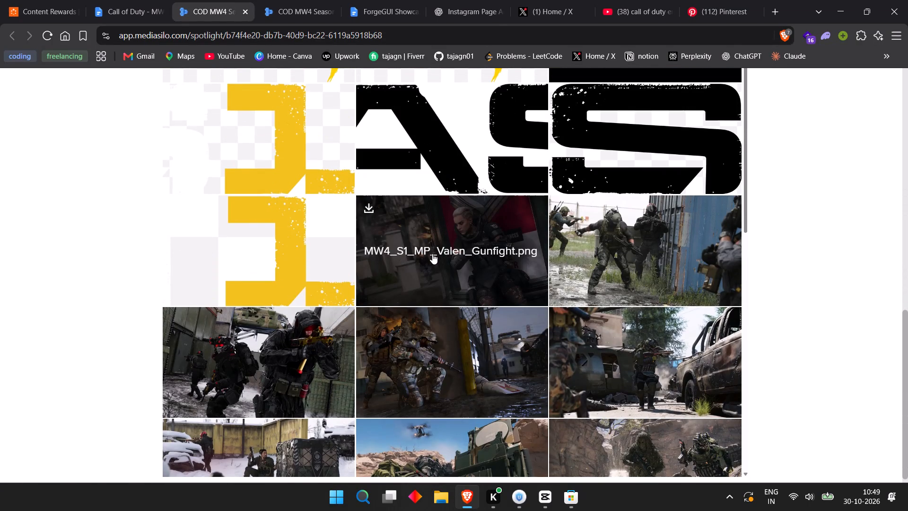
{"action": "left_click", "coordinate": [138, 0]}
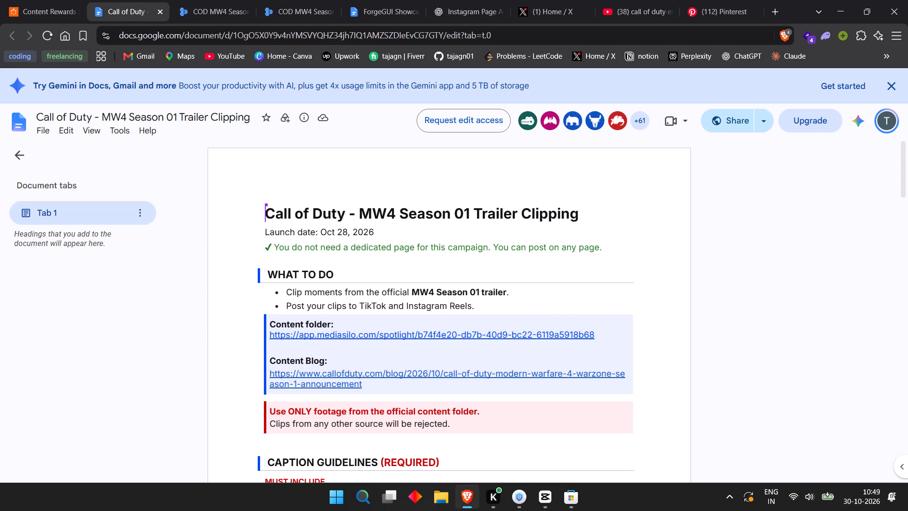
{"action": "scroll", "coordinate": [308, 361], "scroll_direction": "down", "scroll_amount": 3}
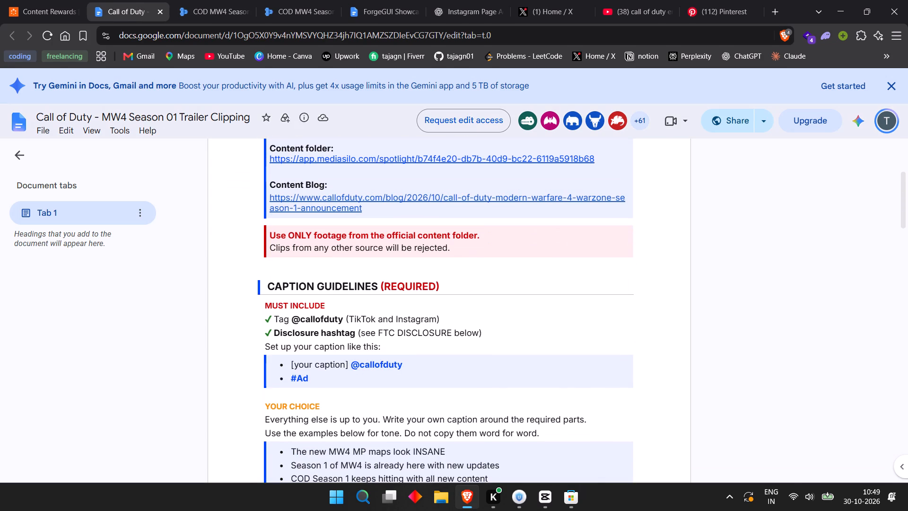
{"action": "scroll", "coordinate": [337, 215], "scroll_direction": "down", "scroll_amount": 14}
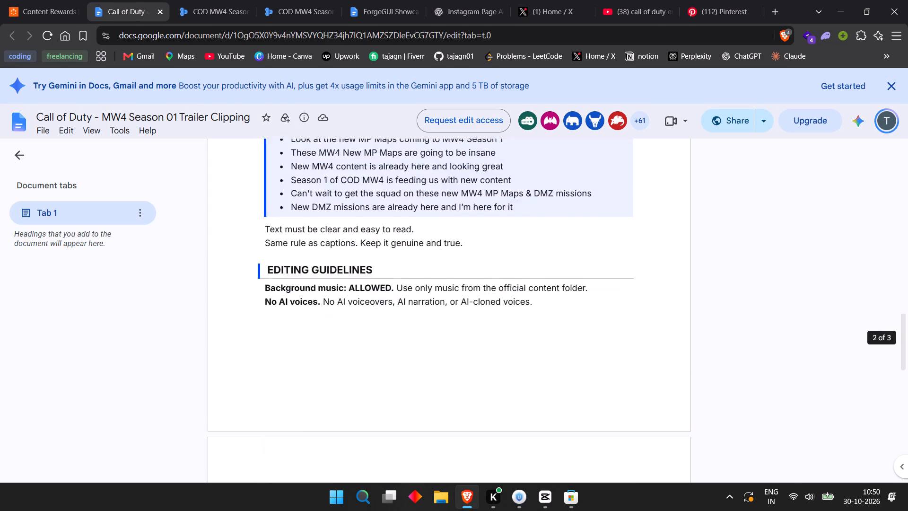
{"action": "scroll", "coordinate": [348, 237], "scroll_direction": "down", "scroll_amount": 5}
{"action": "scroll", "coordinate": [348, 237], "scroll_direction": "up", "scroll_amount": 1}
{"action": "scroll", "coordinate": [348, 237], "scroll_direction": "down", "scroll_amount": 2}
{"action": "scroll", "coordinate": [348, 237], "scroll_direction": "up", "scroll_amount": 18}
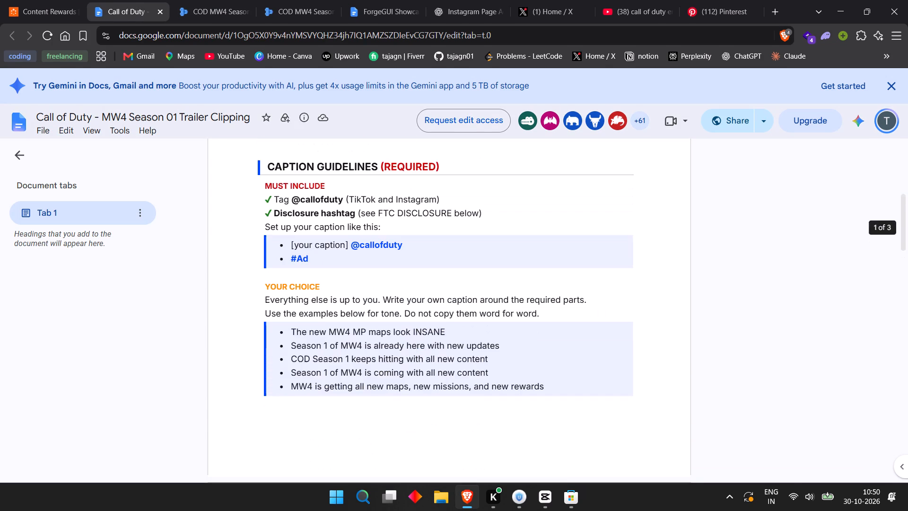
Look through the image assets in the second open copy of the COD MW4 Season 01 MediaSilo content folder.
{"action": "left_click", "coordinate": [305, 0]}
{"action": "scroll", "coordinate": [545, 377], "scroll_direction": "down", "scroll_amount": 6}
{"action": "scroll", "coordinate": [506, 235], "scroll_direction": "down", "scroll_amount": 10}
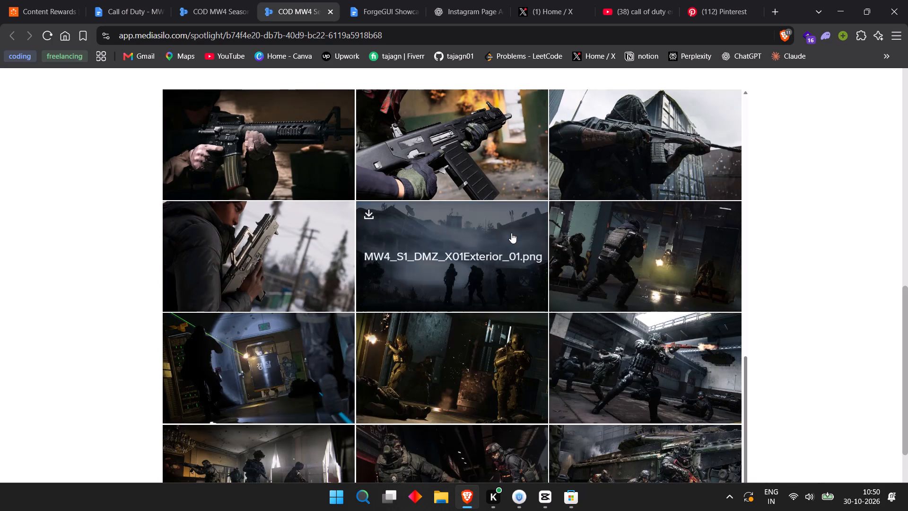
{"action": "scroll", "coordinate": [491, 375], "scroll_direction": "down", "scroll_amount": 6}
{"action": "scroll", "coordinate": [631, 357], "scroll_direction": "down", "scroll_amount": 9}
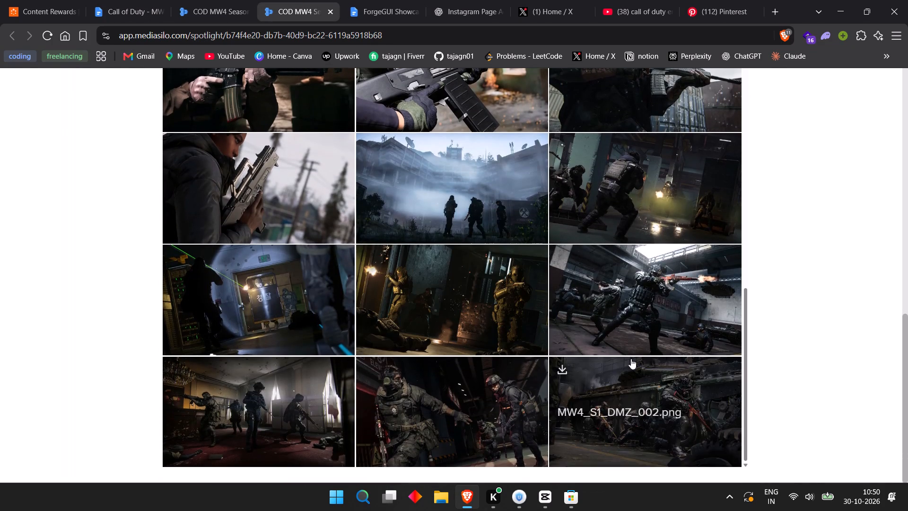
{"action": "scroll", "coordinate": [631, 359], "scroll_direction": "up", "scroll_amount": 18}
{"action": "scroll", "coordinate": [452, 231], "scroll_direction": "up", "scroll_amount": 4}
{"action": "scroll", "coordinate": [419, 321], "scroll_direction": "down", "scroll_amount": 4}
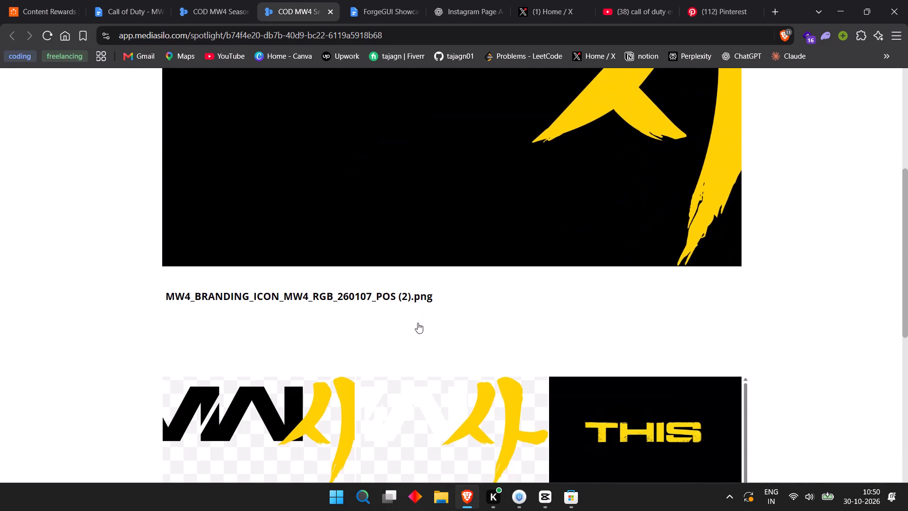
{"action": "scroll", "coordinate": [422, 204], "scroll_direction": "up", "scroll_amount": 6}
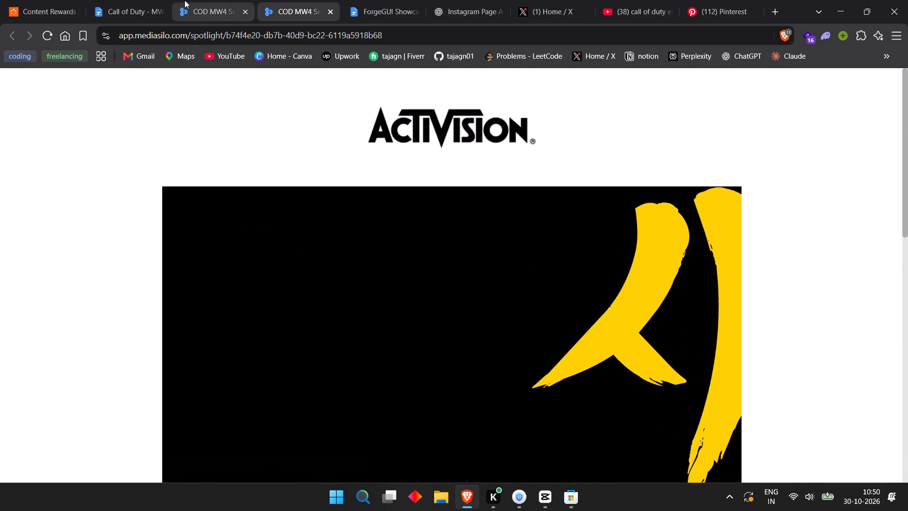
Return to the MW4 Season 01 Trailer Clipping document and open its Content Blog link to the Season 1 announcement.
{"action": "left_click", "coordinate": [184, 0]}
{"action": "left_click", "coordinate": [147, 0]}
{"action": "scroll", "coordinate": [322, 176], "scroll_direction": "up", "scroll_amount": 11}
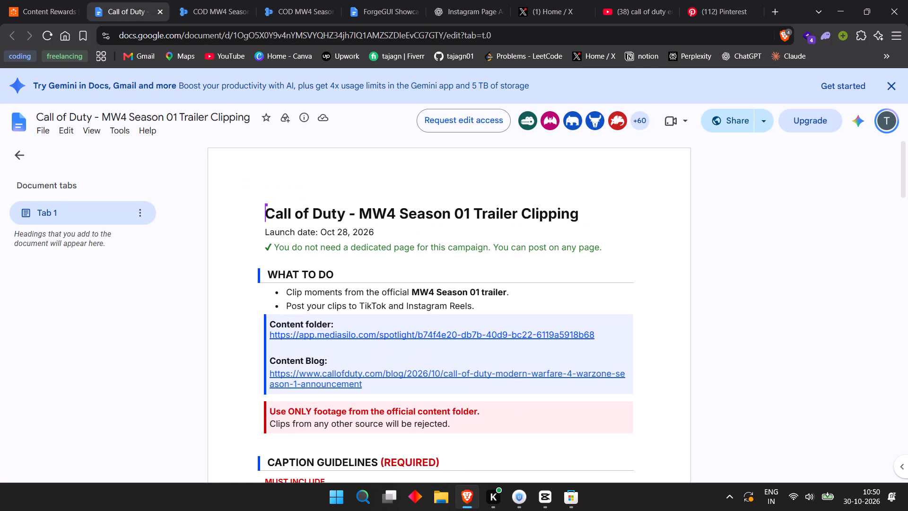
{"action": "scroll", "coordinate": [322, 179], "scroll_direction": "up", "scroll_amount": 5}
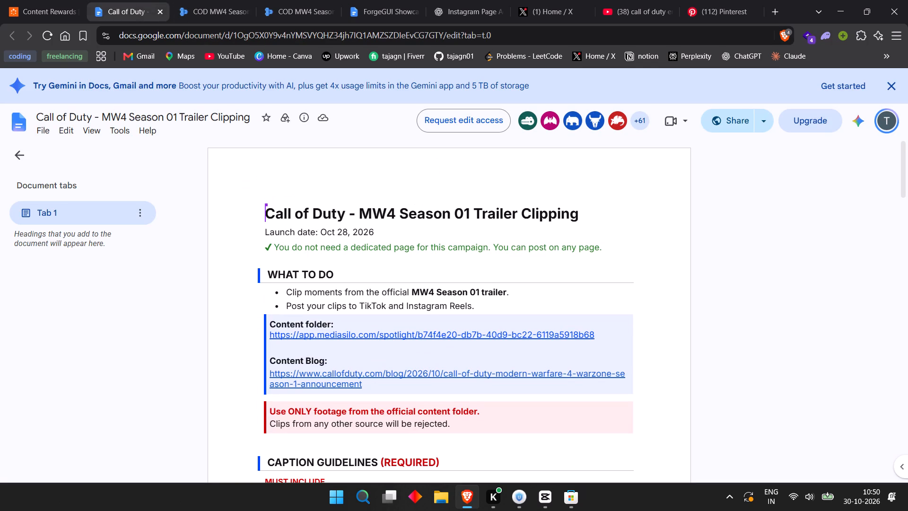
{"action": "left_click", "coordinate": [355, 336]}
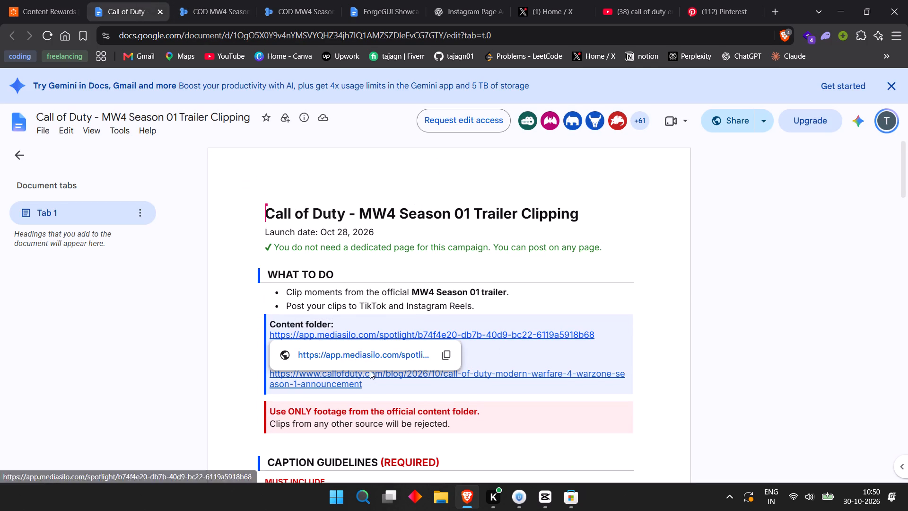
{"action": "left_click", "coordinate": [358, 375]}
{"action": "left_click", "coordinate": [344, 400]}
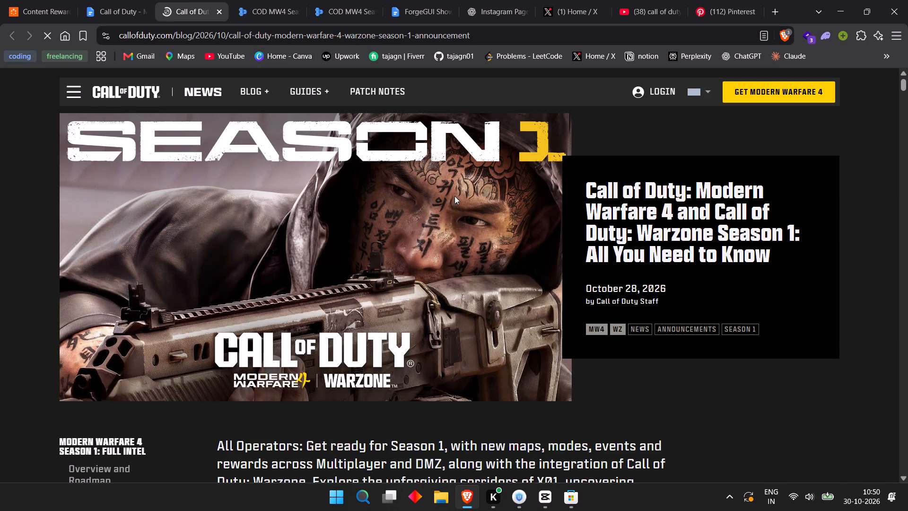
Skim the Modern Warfare 4 and Warzone Season 1 announcement blog post.
{"action": "scroll", "coordinate": [281, 327], "scroll_direction": "down", "scroll_amount": 5}
{"action": "scroll", "coordinate": [402, 237], "scroll_direction": "down", "scroll_amount": 4}
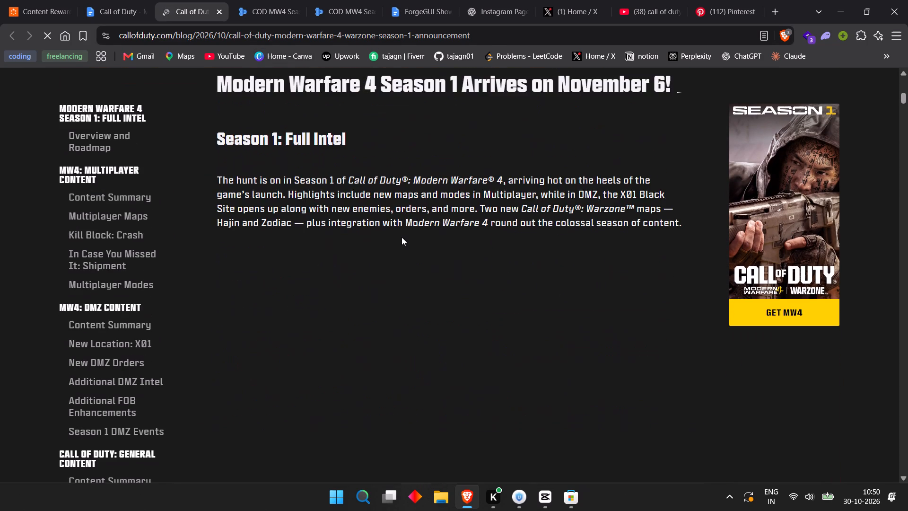
{"action": "scroll", "coordinate": [402, 237], "scroll_direction": "down", "scroll_amount": 5}
Open the content folder link from the "Call of Duty - MW4 Season 01 Trailer Clipping" brief.
{"action": "left_click", "coordinate": [114, 0]}
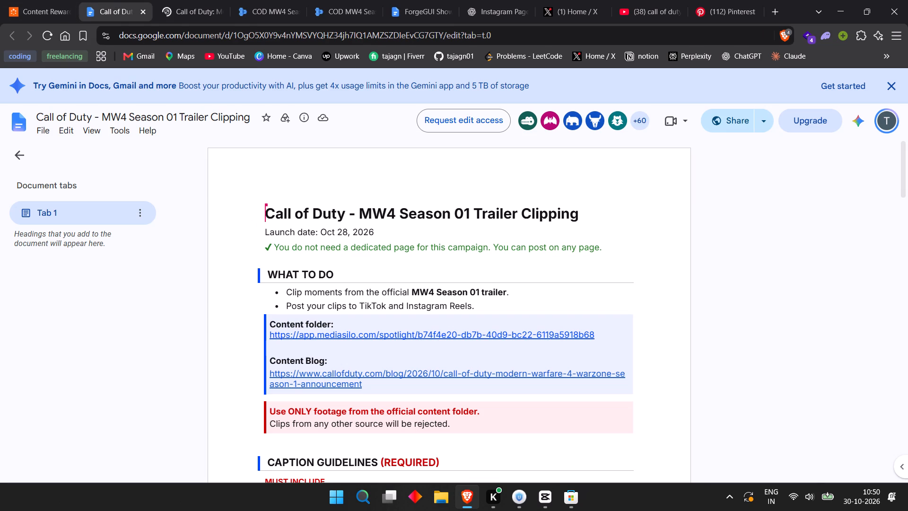
{"action": "left_click", "coordinate": [381, 343]}
{"action": "left_click", "coordinate": [387, 333]}
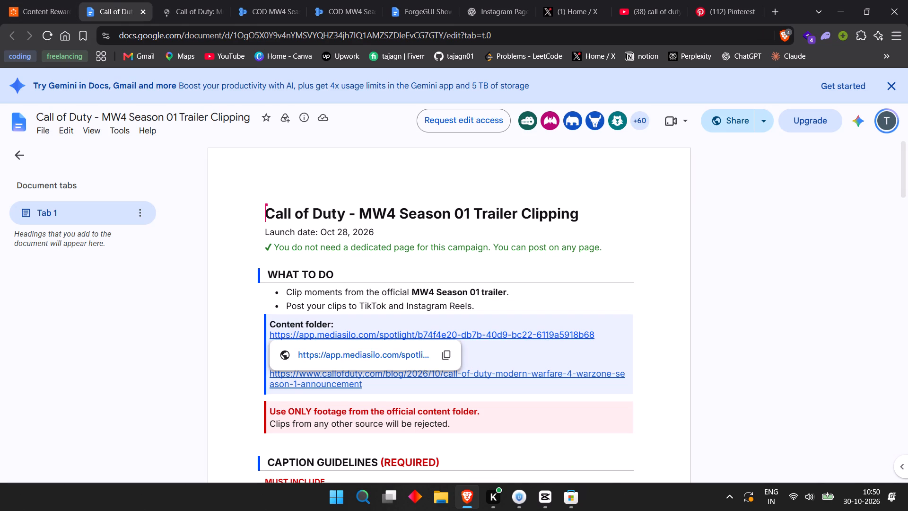
{"action": "left_click", "coordinate": [376, 351]}
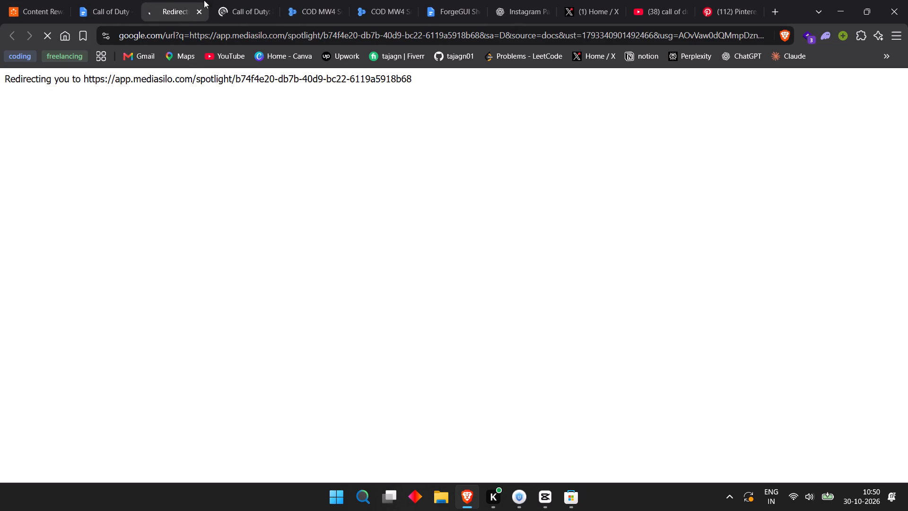
Close the two older duplicate COD MW4 Season 01 pages, keeping the newly opened content folder.
{"action": "left_click", "coordinate": [334, 10]}
{"action": "left_click", "coordinate": [334, 10]}
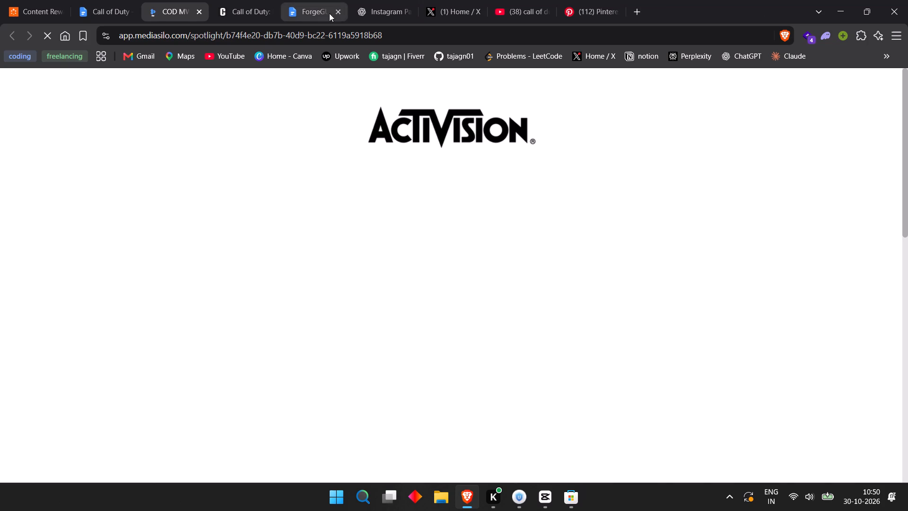
Look through the branding graphics and MW4 Season 01 stills in the official content folder.
{"action": "scroll", "coordinate": [439, 115], "scroll_direction": "down", "scroll_amount": 6}
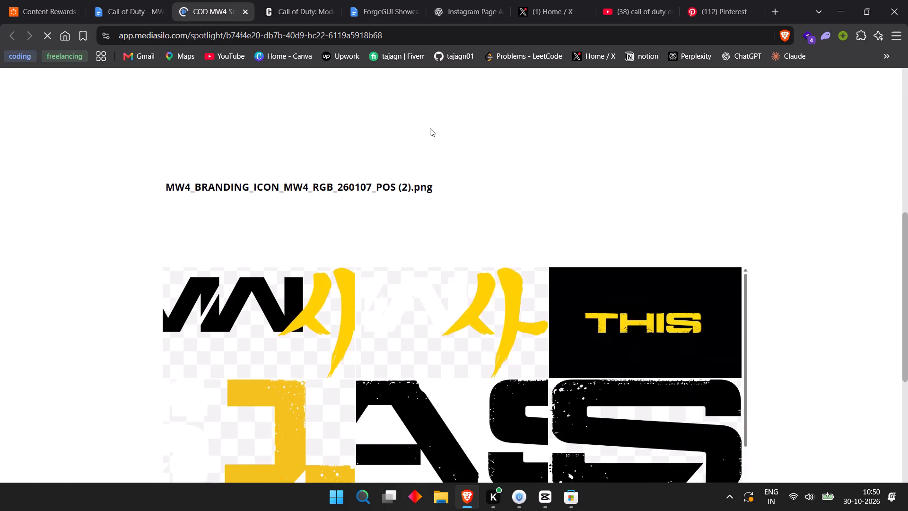
{"action": "scroll", "coordinate": [424, 158], "scroll_direction": "down", "scroll_amount": 10}
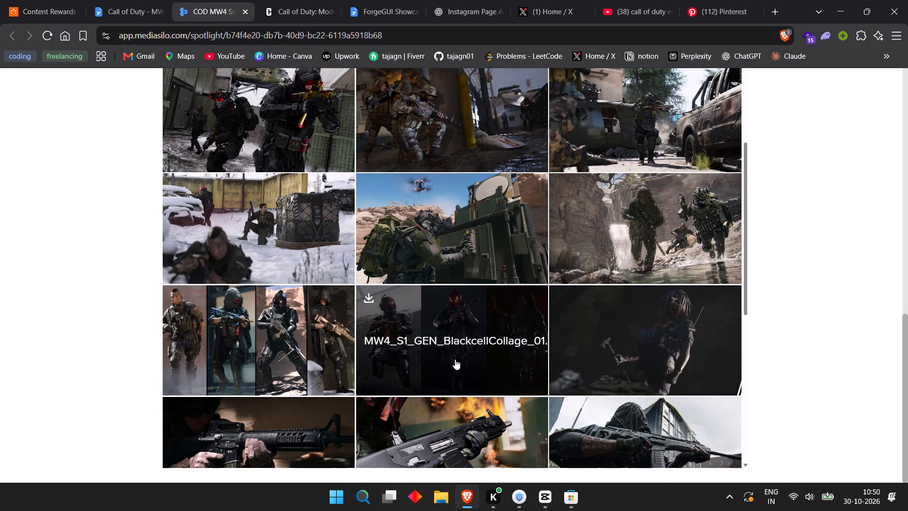
{"action": "scroll", "coordinate": [454, 361], "scroll_direction": "down", "scroll_amount": 5}
{"action": "scroll", "coordinate": [585, 306], "scroll_direction": "down", "scroll_amount": 9}
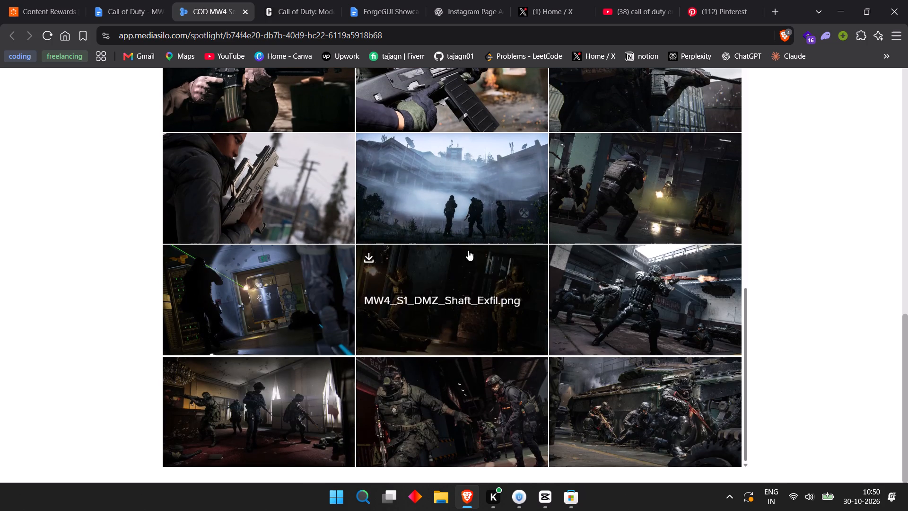
{"action": "scroll", "coordinate": [586, 90], "scroll_direction": "up", "scroll_amount": 1}
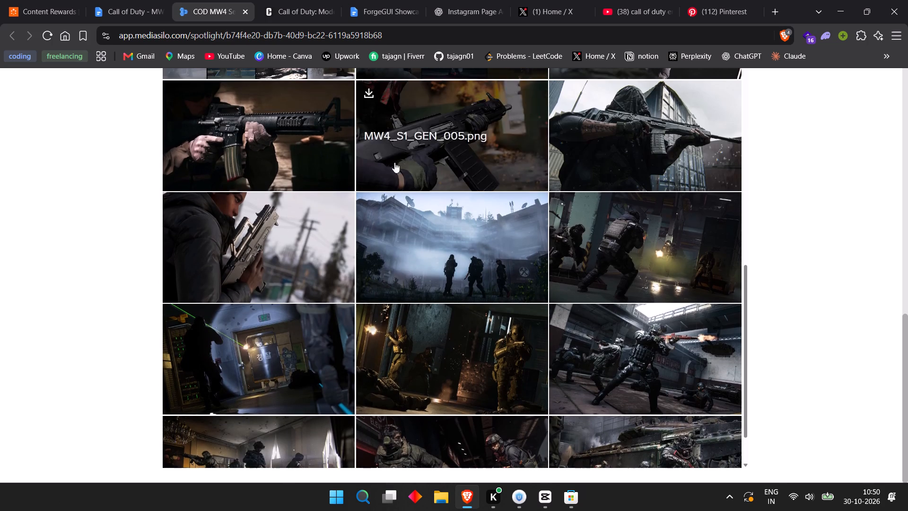
{"action": "scroll", "coordinate": [242, 151], "scroll_direction": "up", "scroll_amount": 1}
Remove "english" from the Pinterest query, search for "call of duty clips striming", and browse the resulting clips.
{"action": "left_click", "coordinate": [108, 0]}
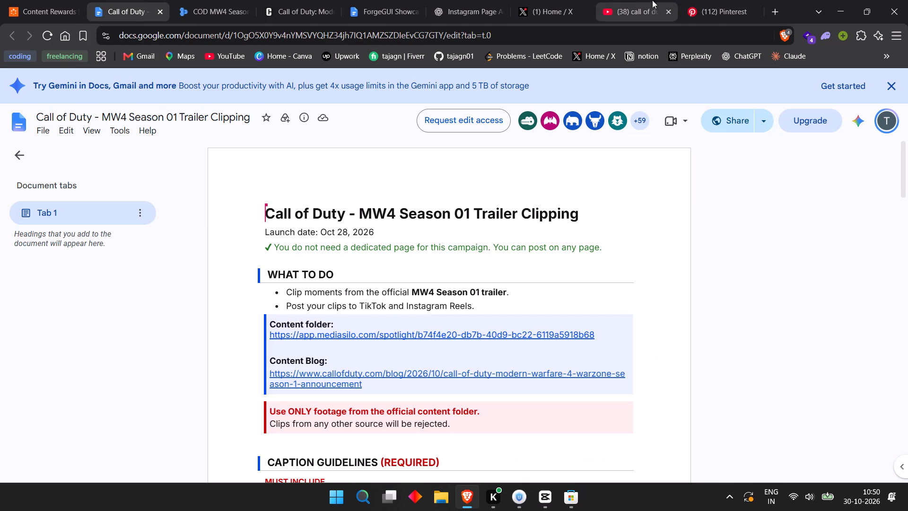
{"action": "left_click", "coordinate": [726, 0]}
{"action": "left_click", "coordinate": [286, 102]}
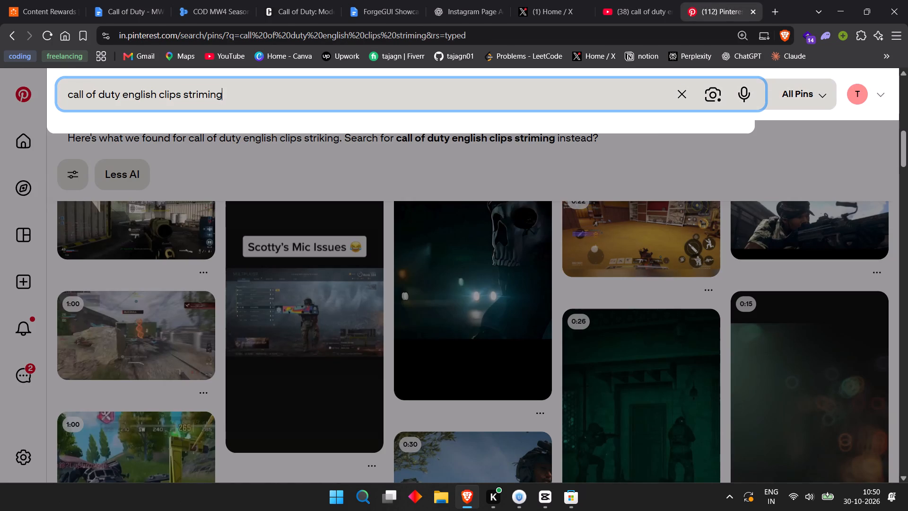
{"action": "left_click_drag", "start_coordinate": [286, 102], "coordinate": [213, 102]}
{"action": "left_click", "coordinate": [160, 99]}
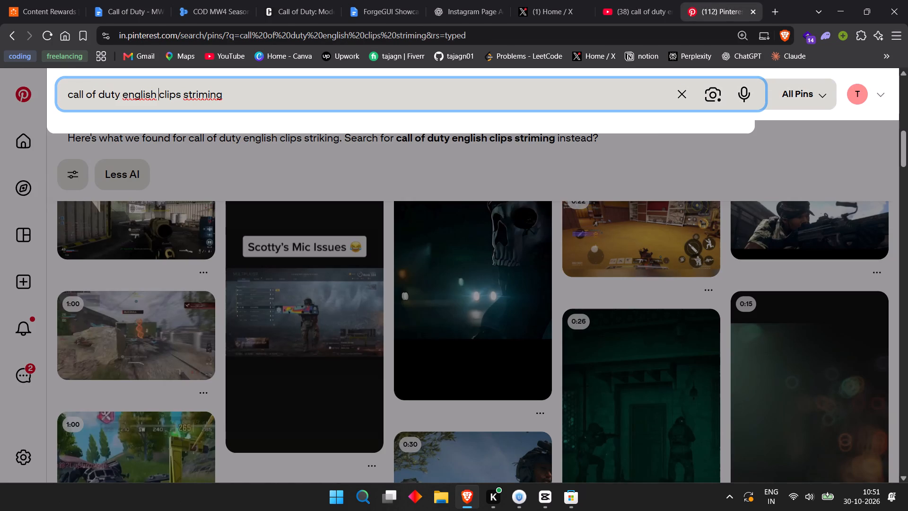
{"action": "double_click", "coordinate": [151, 99]}
{"action": "key", "text": "BackSpace"}
{"action": "key", "text": "Return"}
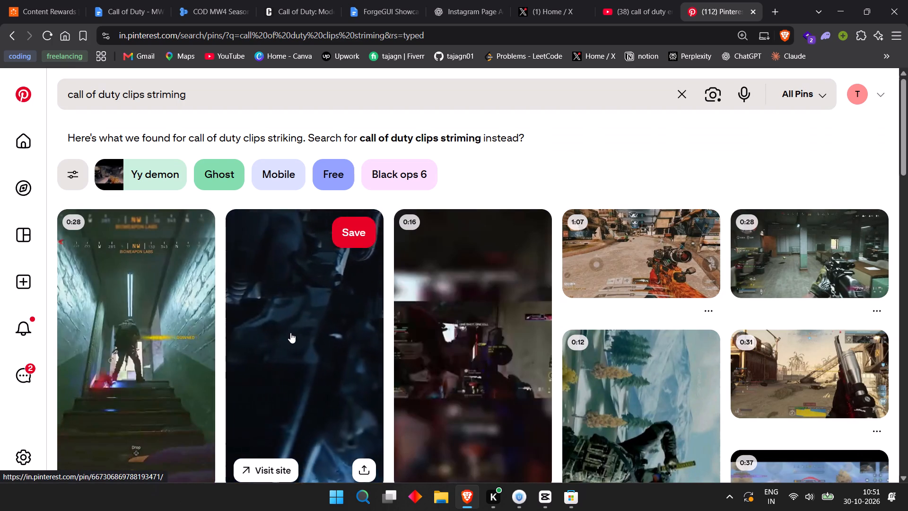
{"action": "scroll", "coordinate": [290, 333], "scroll_direction": "down", "scroll_amount": 4}
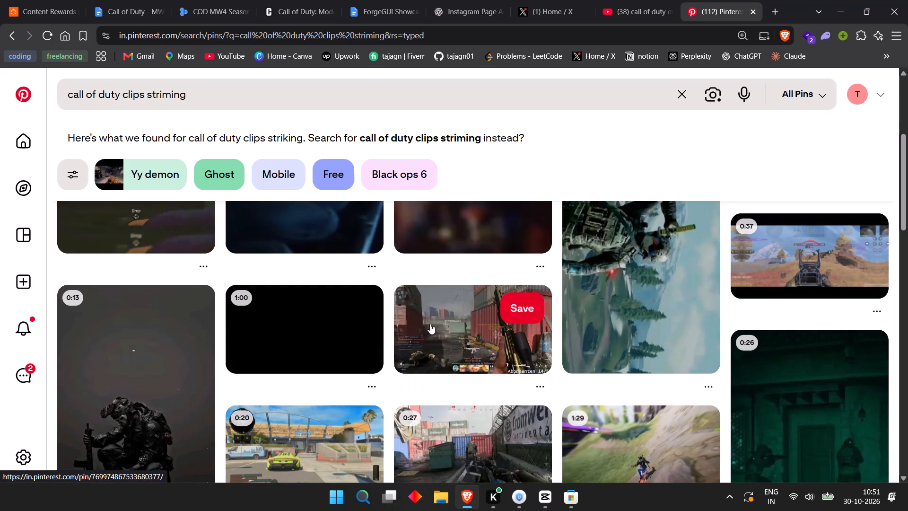
{"action": "scroll", "coordinate": [659, 309], "scroll_direction": "down", "scroll_amount": 3}
{"action": "scroll", "coordinate": [296, 350], "scroll_direction": "down", "scroll_amount": 3}
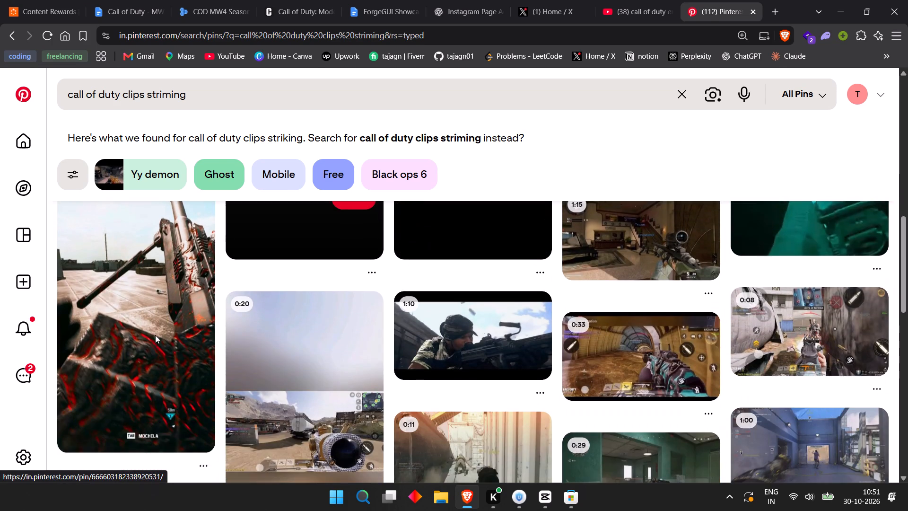
{"action": "scroll", "coordinate": [287, 342], "scroll_direction": "down", "scroll_amount": 2}
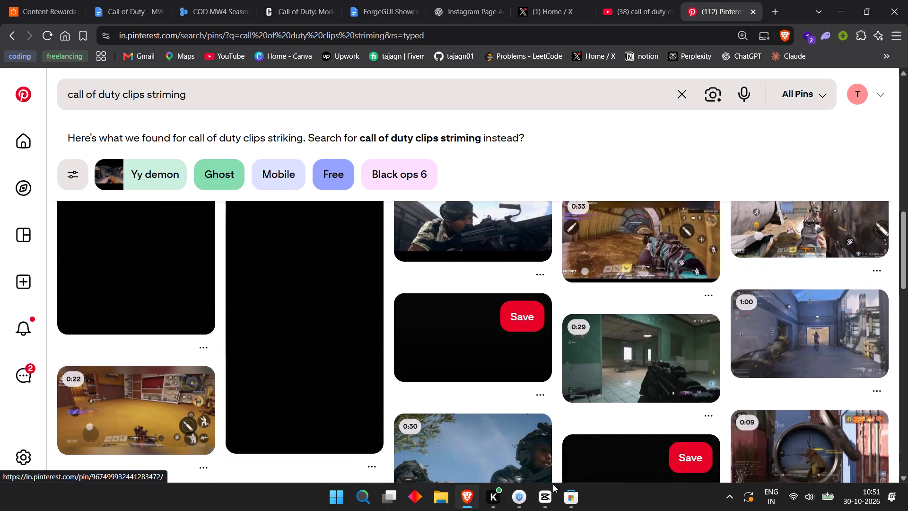
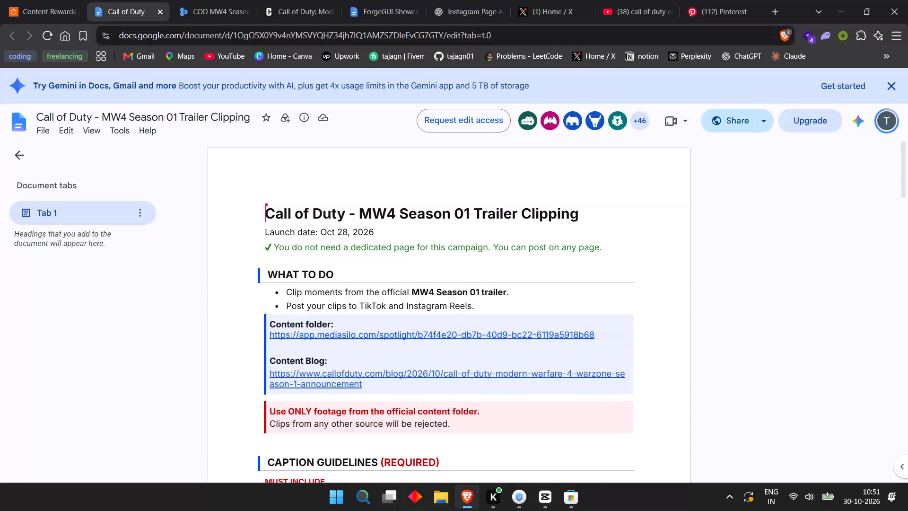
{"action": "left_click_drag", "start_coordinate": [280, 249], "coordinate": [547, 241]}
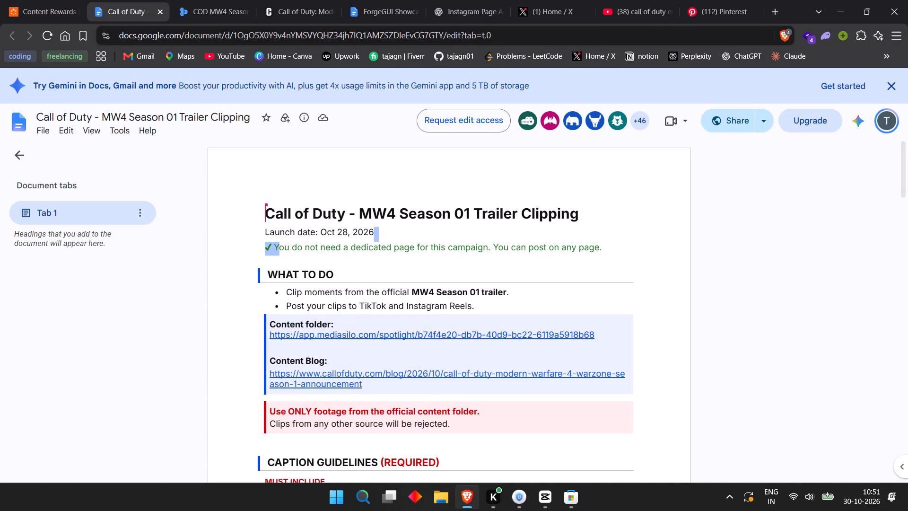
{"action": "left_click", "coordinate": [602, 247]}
Find and open the "Call of Duty - MW4 Multiplayer Launch Clipping" campaign among Clipping Culture's campaigns on Whop.
{"action": "left_click", "coordinate": [5, 0]}
{"action": "scroll", "coordinate": [390, 199], "scroll_direction": "down", "scroll_amount": 1}
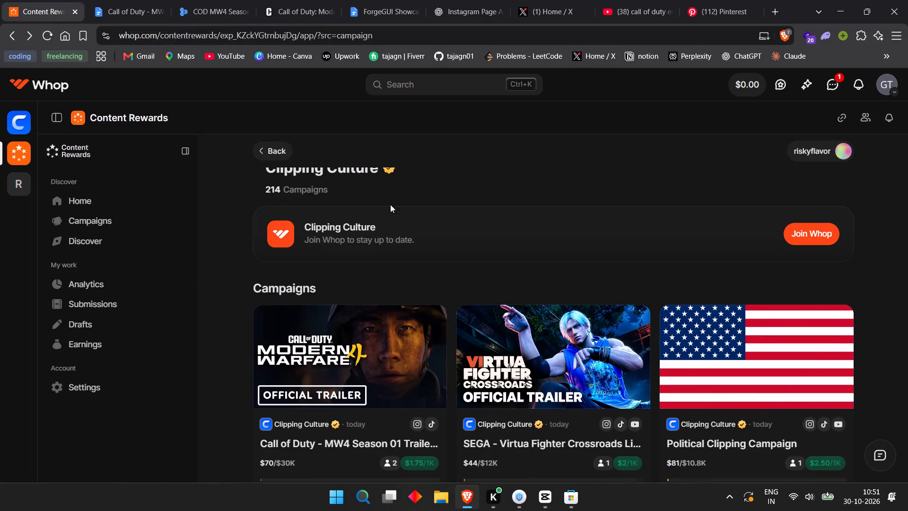
{"action": "scroll", "coordinate": [390, 204], "scroll_direction": "down", "scroll_amount": 2}
{"action": "scroll", "coordinate": [444, 301], "scroll_direction": "down", "scroll_amount": 4}
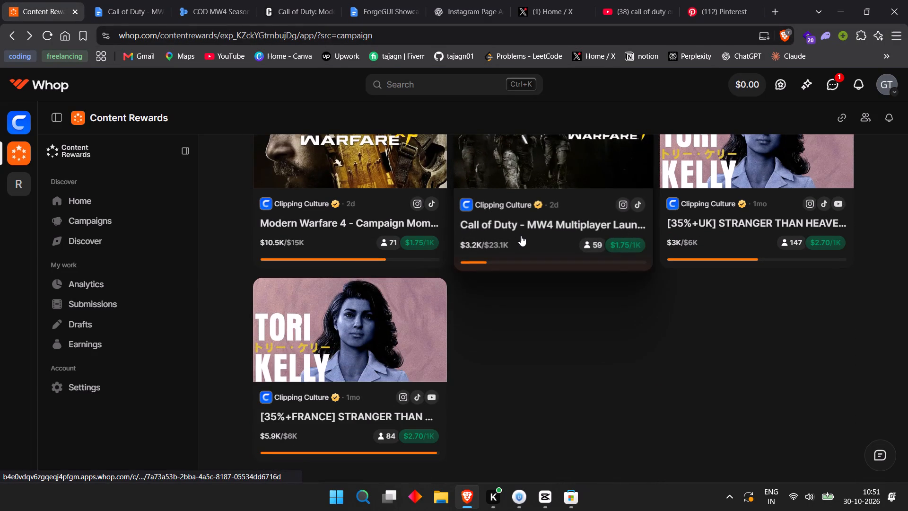
{"action": "scroll", "coordinate": [521, 236], "scroll_direction": "up", "scroll_amount": 1}
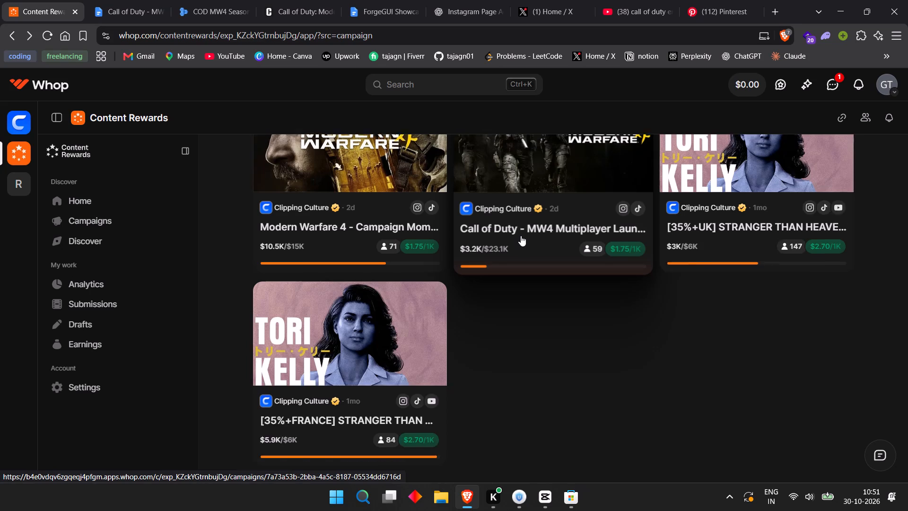
{"action": "scroll", "coordinate": [521, 236], "scroll_direction": "up", "scroll_amount": 1}
{"action": "left_click", "coordinate": [527, 254]}
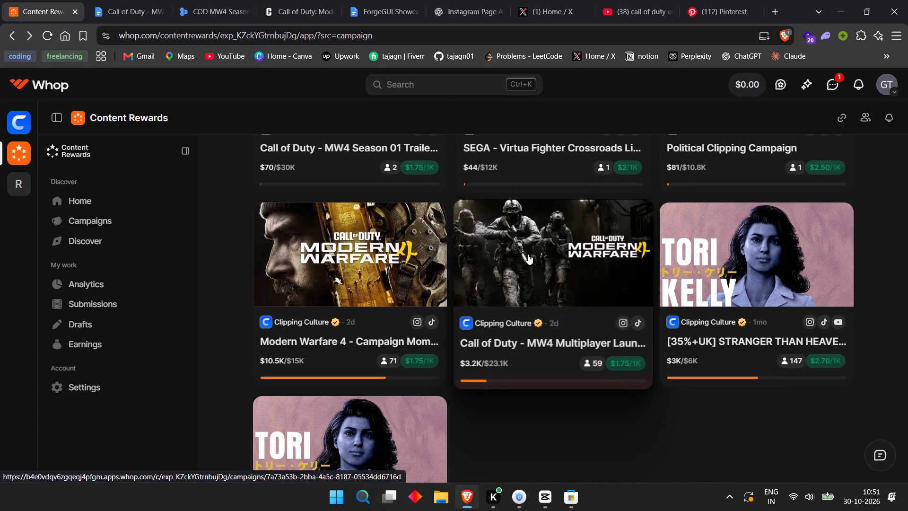
Check the campaign's payouts, budget and reference materials, and copy "MW4 Multiplayer" from its title.
{"action": "scroll", "coordinate": [563, 288], "scroll_direction": "down", "scroll_amount": 4}
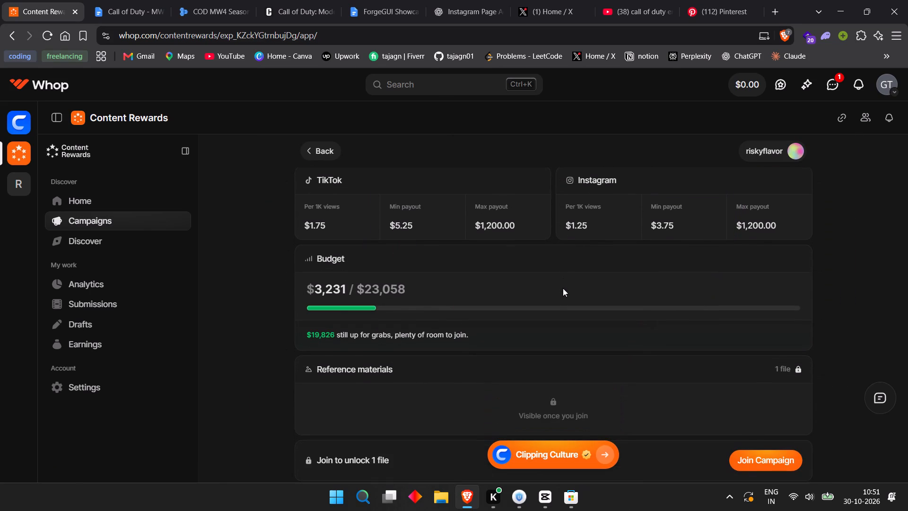
{"action": "scroll", "coordinate": [563, 287], "scroll_direction": "down", "scroll_amount": 5}
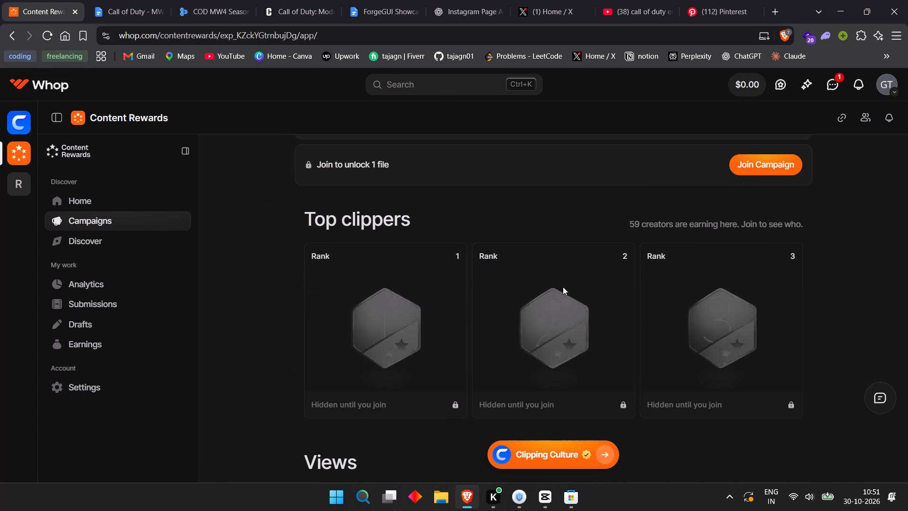
{"action": "scroll", "coordinate": [563, 287], "scroll_direction": "up", "scroll_amount": 9}
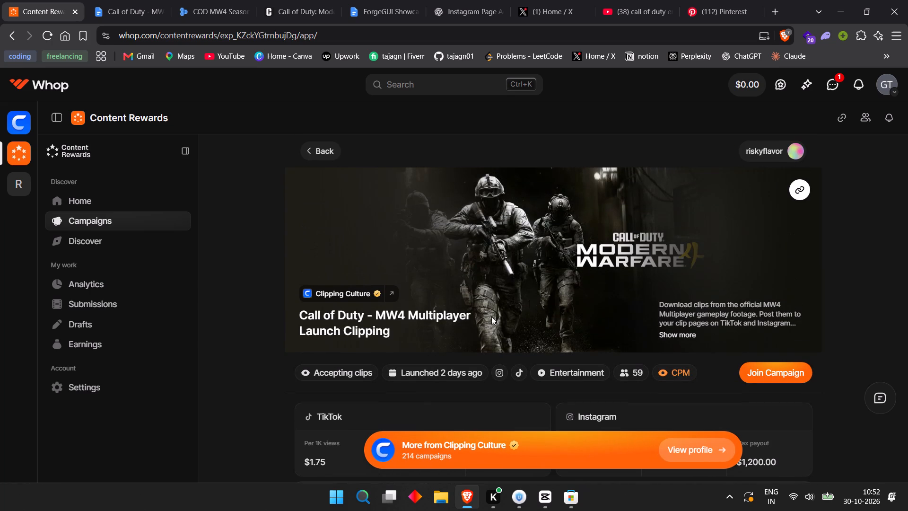
{"action": "left_click", "coordinate": [382, 312]}
{"action": "double_click", "coordinate": [382, 312]}
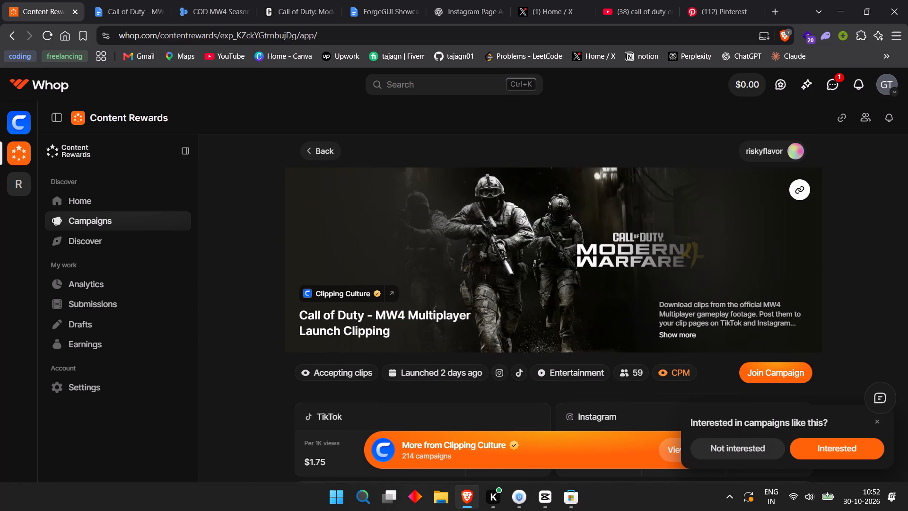
{"action": "left_click", "coordinate": [383, 312]}
{"action": "left_click_drag", "start_coordinate": [377, 314], "coordinate": [466, 314]}
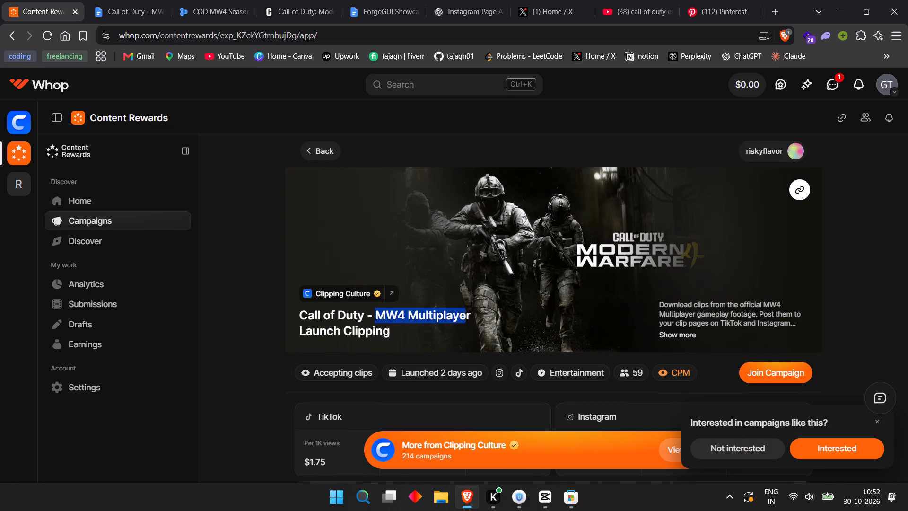
{"action": "left_click_drag", "start_coordinate": [466, 314], "coordinate": [493, 314]}
{"action": "key", "text": "ctrl+c"}
Insert "MW4 Multiplayer" before "clips" in the Pinterest query and search for "call of duty MW4 Multiplayer clips striming".
{"action": "left_click", "coordinate": [137, 0]}
{"action": "left_click", "coordinate": [209, 0]}
{"action": "left_click", "coordinate": [316, 0]}
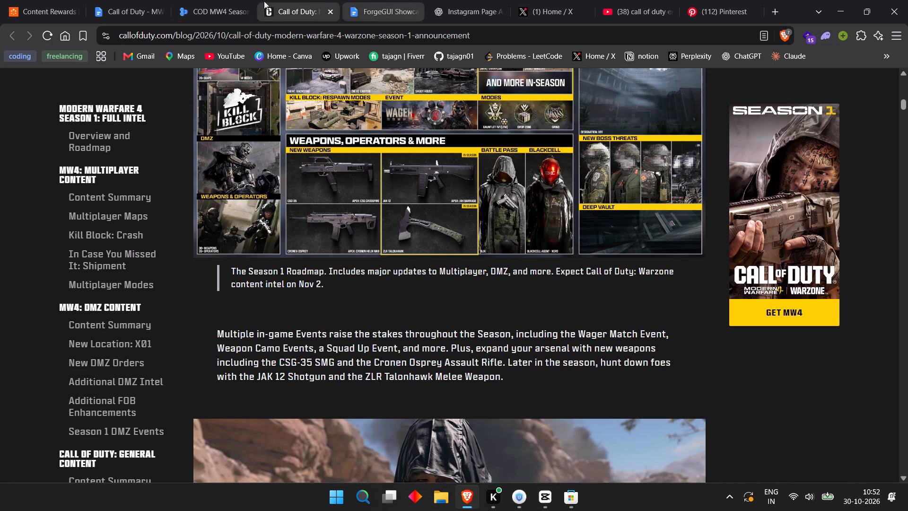
{"action": "left_click", "coordinate": [702, 0]}
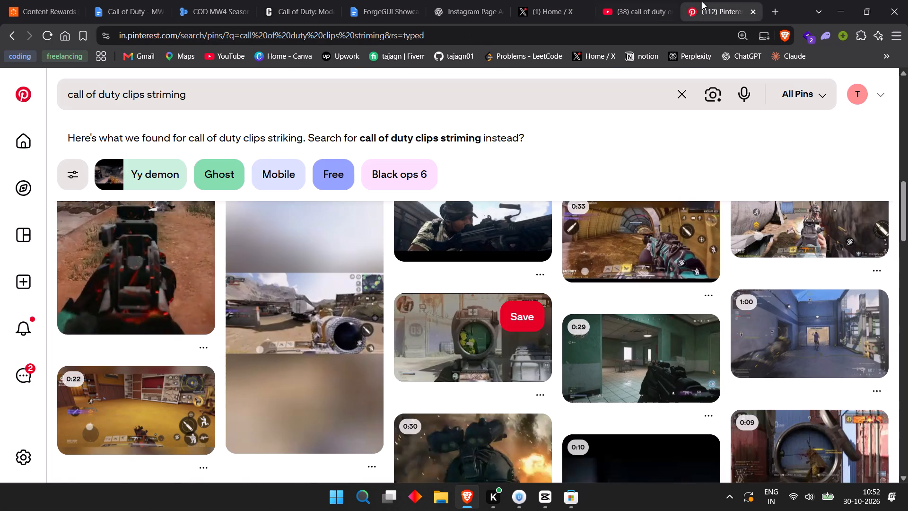
{"action": "left_click", "coordinate": [347, 101]}
{"action": "left_click_drag", "start_coordinate": [344, 101], "coordinate": [138, 102]}
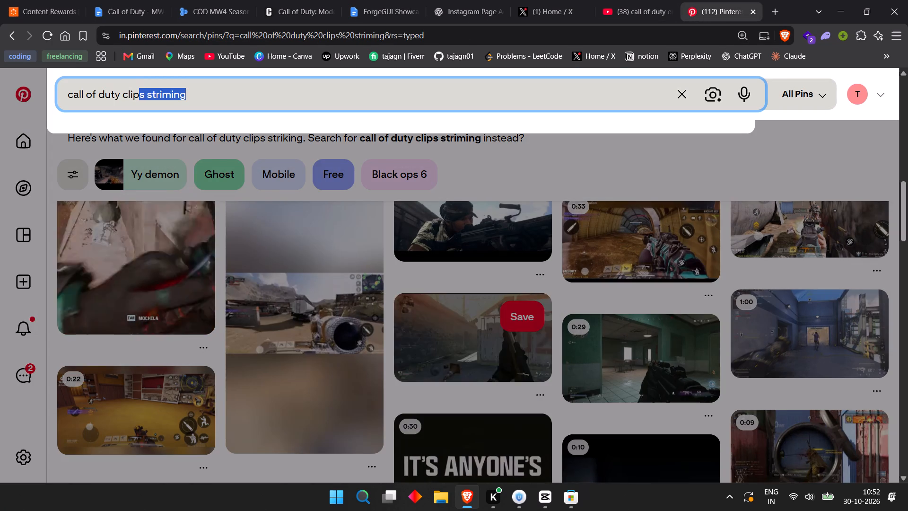
{"action": "left_click_drag", "start_coordinate": [138, 102], "coordinate": [151, 95]}
{"action": "left_click", "coordinate": [123, 92]}
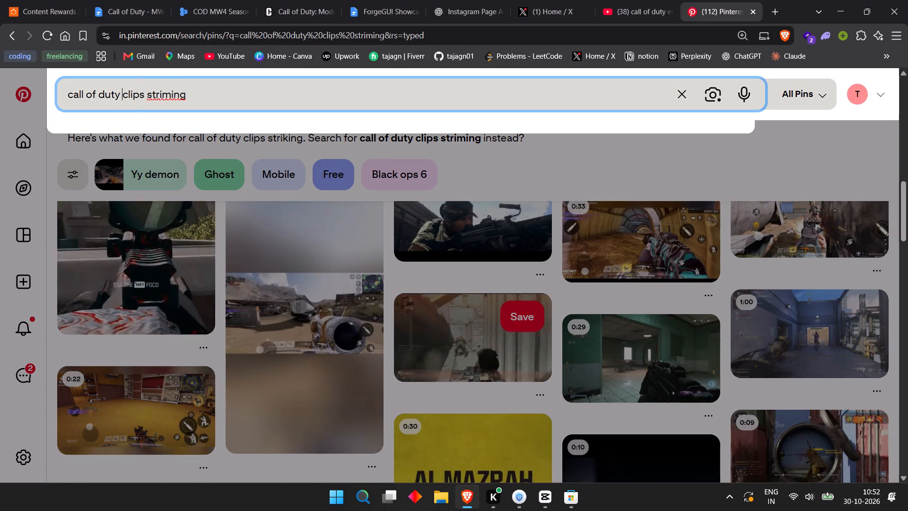
{"action": "key", "text": "ctrl+v"}
{"action": "key", "text": "space"}
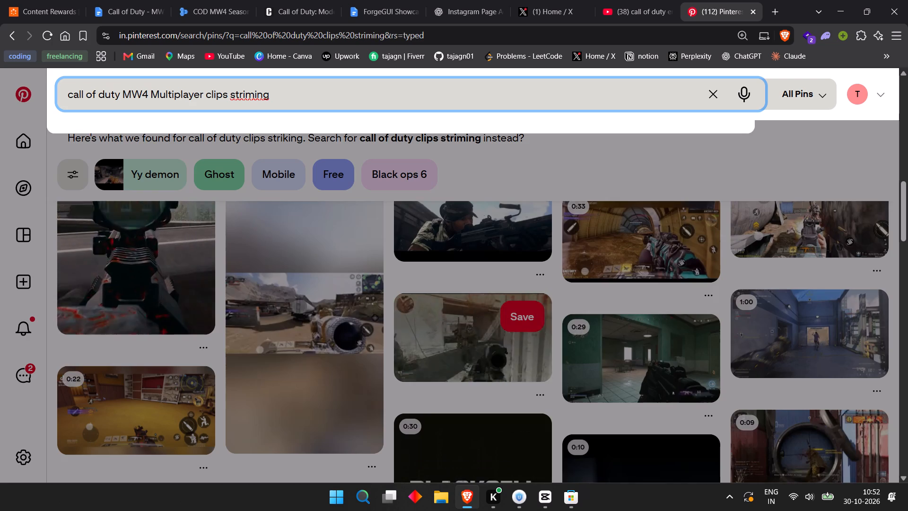
{"action": "key", "text": "Return"}
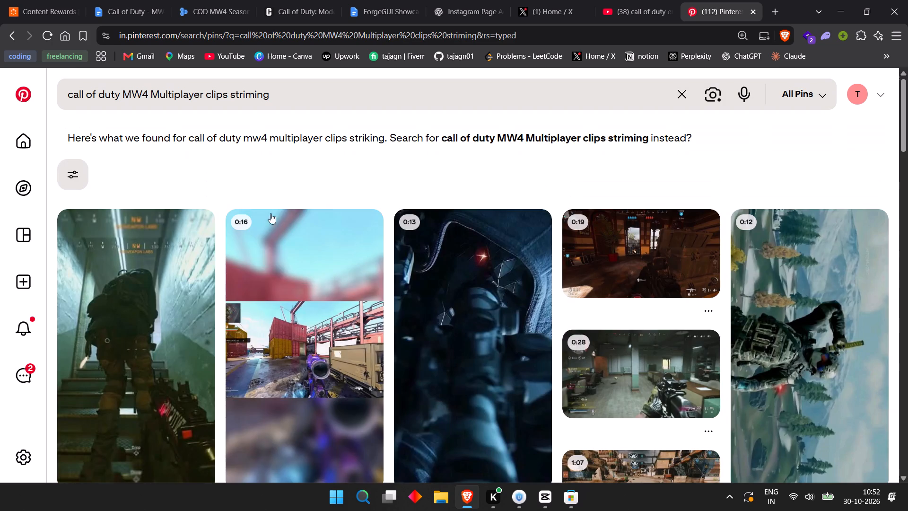
Open the clip of the soldier climbing the stairway from the Pinterest results and copy its share link.
{"action": "scroll", "coordinate": [173, 327], "scroll_direction": "down", "scroll_amount": 2}
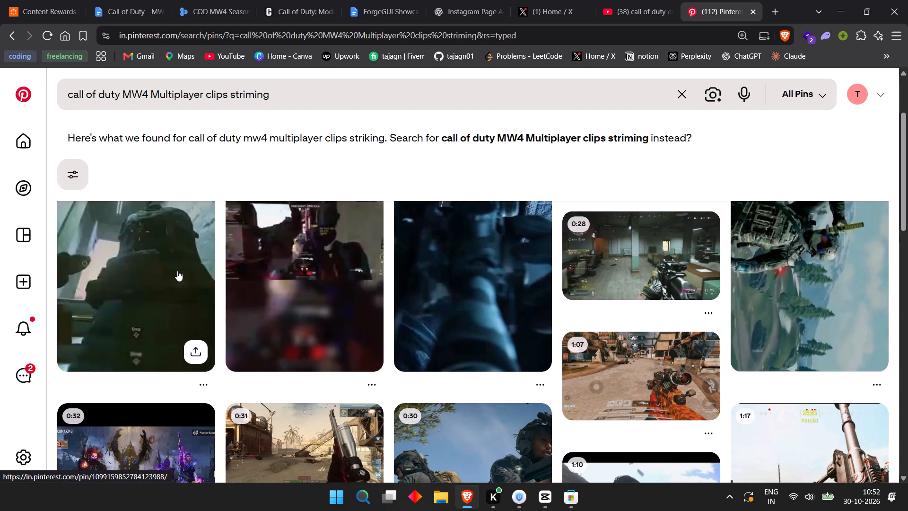
{"action": "scroll", "coordinate": [533, 295], "scroll_direction": "up", "scroll_amount": 1}
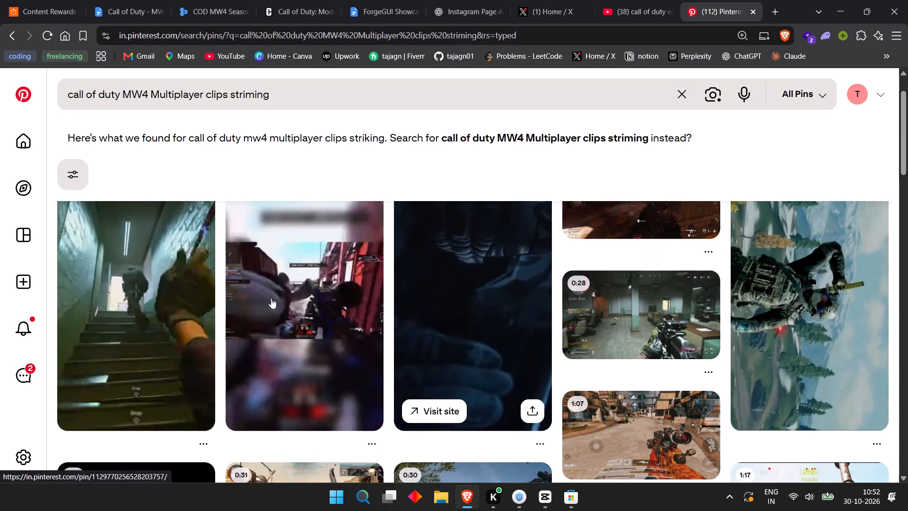
{"action": "left_click", "coordinate": [123, 289]}
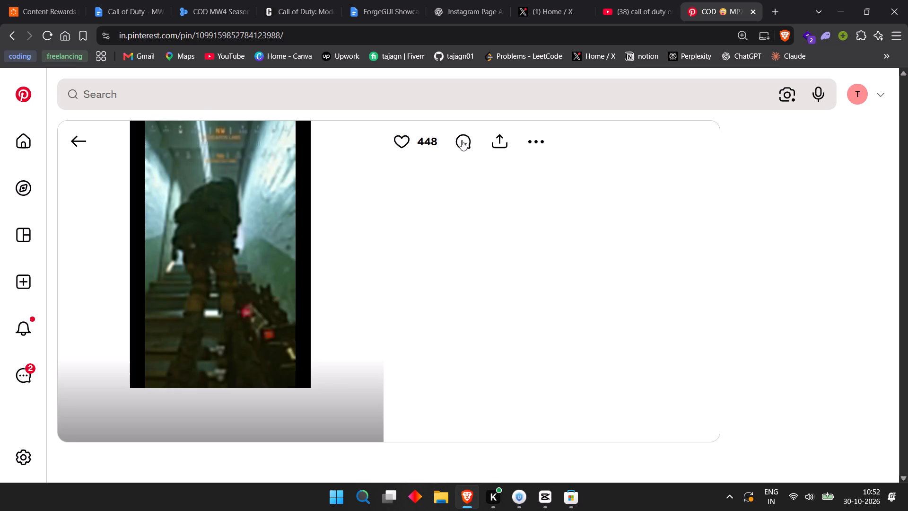
{"action": "left_click", "coordinate": [492, 138]}
{"action": "left_click", "coordinate": [409, 220]}
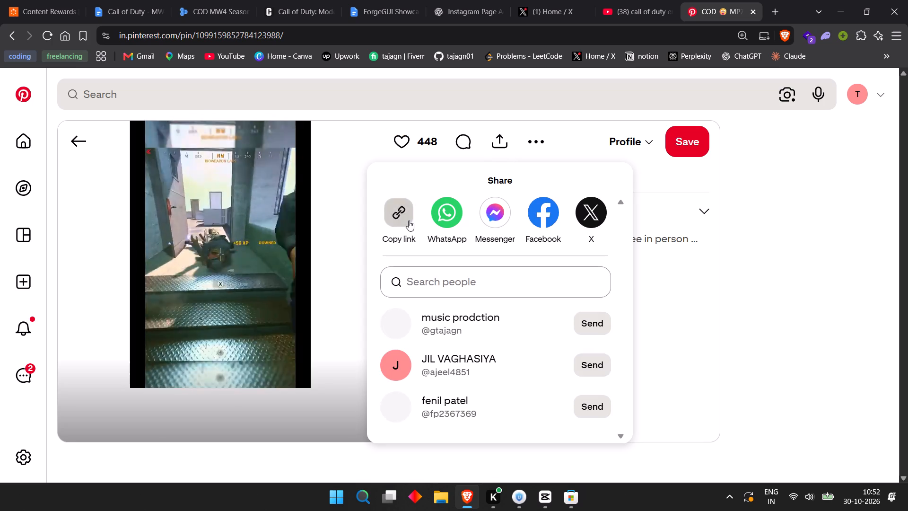
Open pinterestdownloader.io in a new tab and submit the copied clip link for download.
{"action": "left_click", "coordinate": [771, 0]}
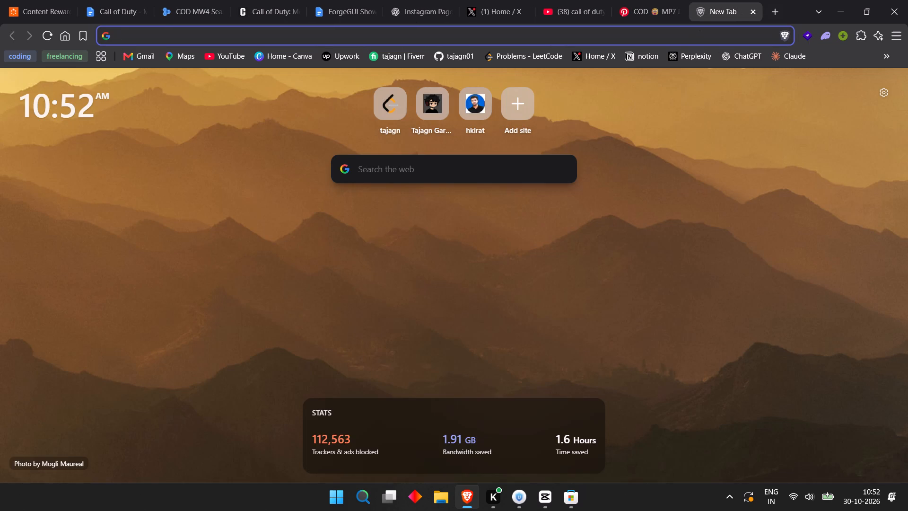
{"action": "left_click", "coordinate": [336, 39]}
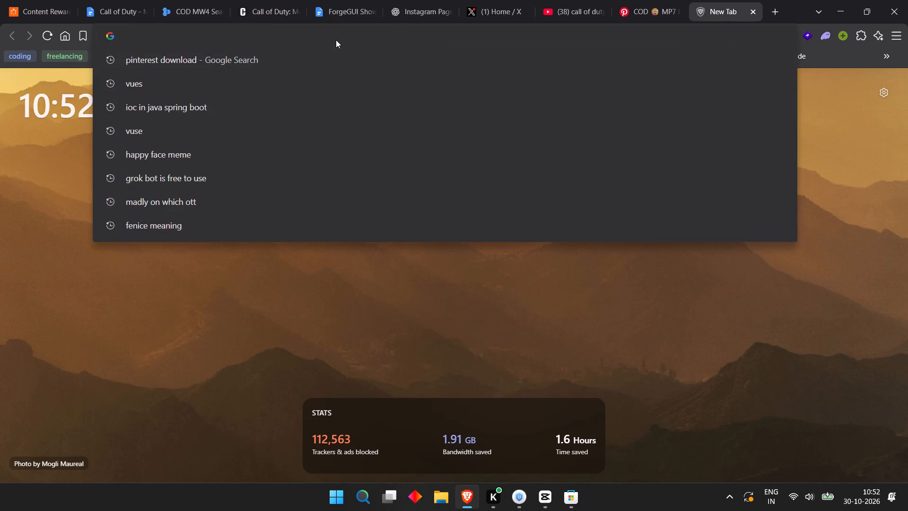
{"action": "type", "text": "pint"}
{"action": "key", "text": "Right"}
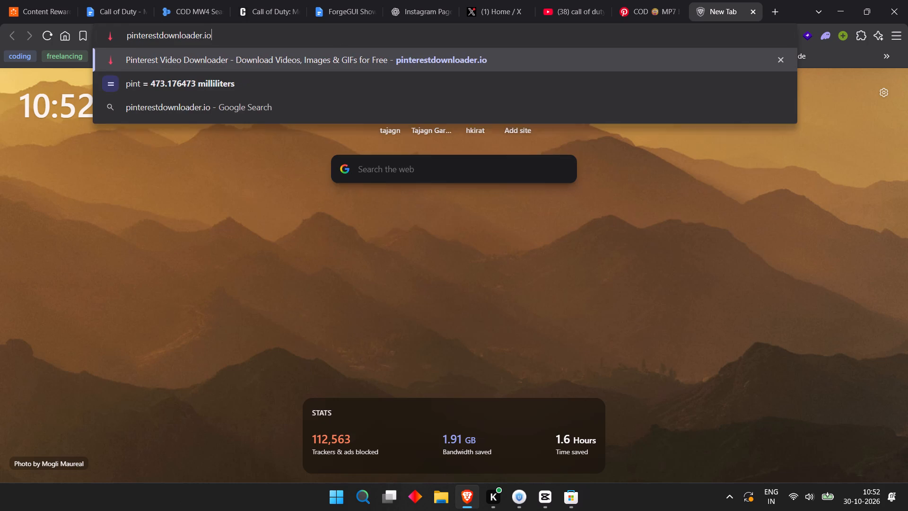
{"action": "key", "text": "Return"}
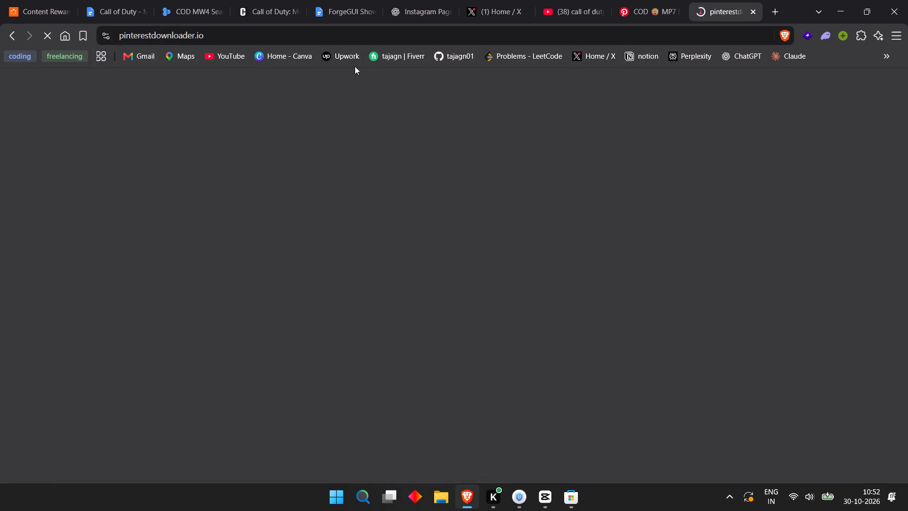
{"action": "left_click", "coordinate": [312, 228]}
{"action": "key", "text": "ctrl+v"}
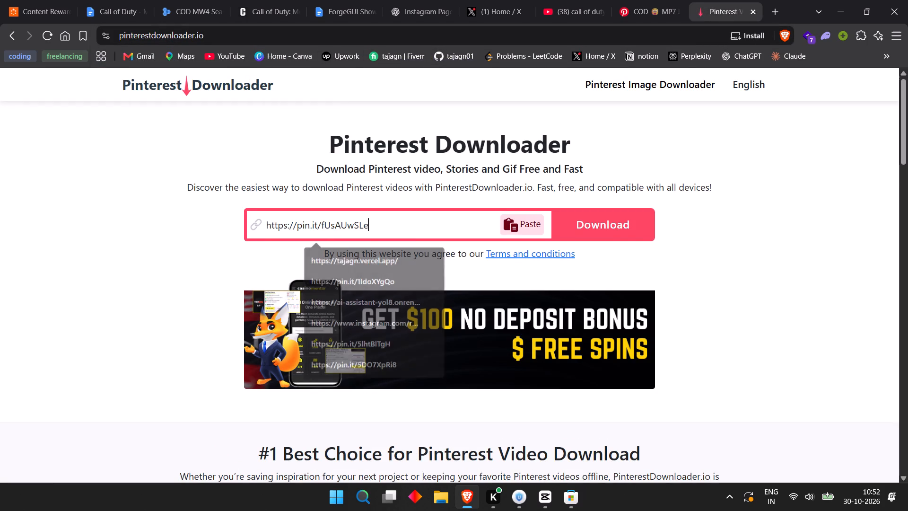
{"action": "left_click", "coordinate": [642, 223]}
Return from the opened clip to the Pinterest search results.
{"action": "left_click", "coordinate": [646, 0]}
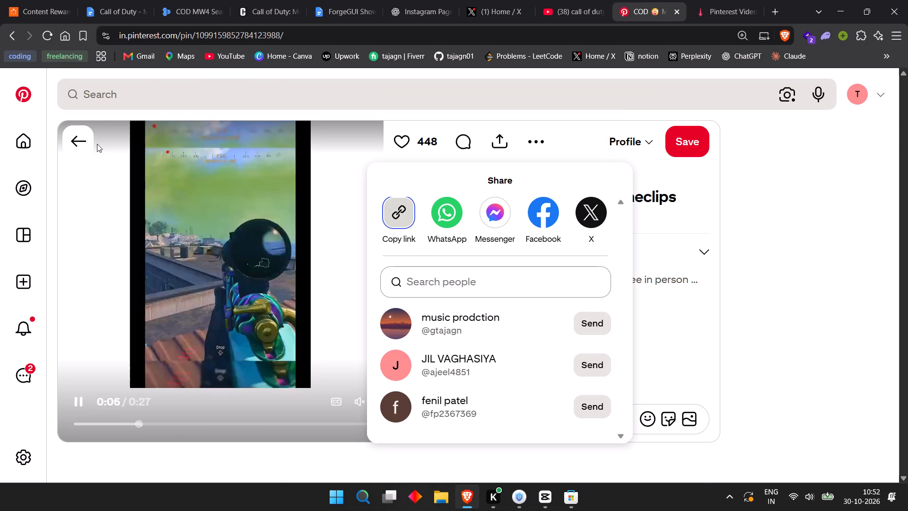
{"action": "left_click", "coordinate": [82, 144]}
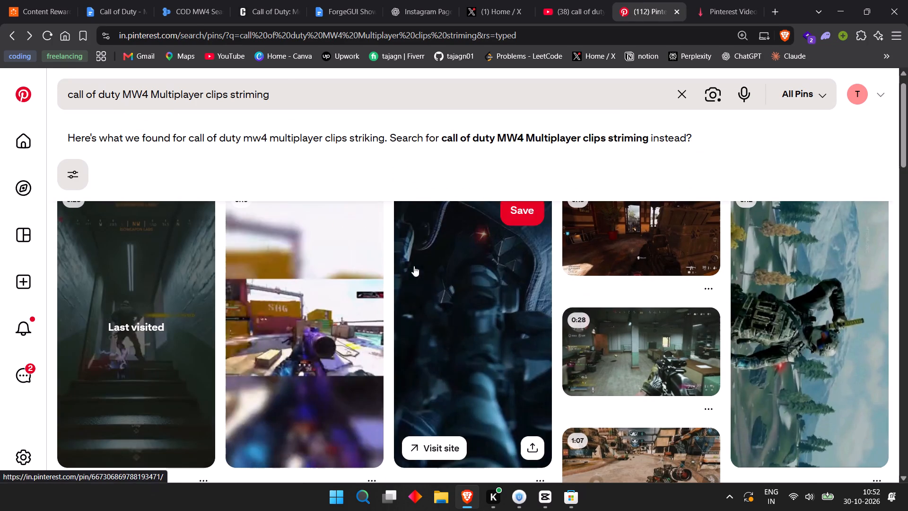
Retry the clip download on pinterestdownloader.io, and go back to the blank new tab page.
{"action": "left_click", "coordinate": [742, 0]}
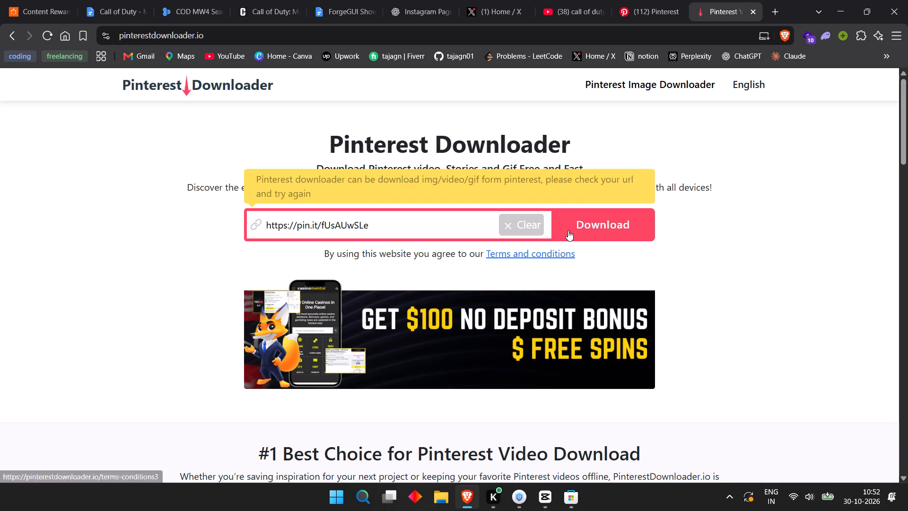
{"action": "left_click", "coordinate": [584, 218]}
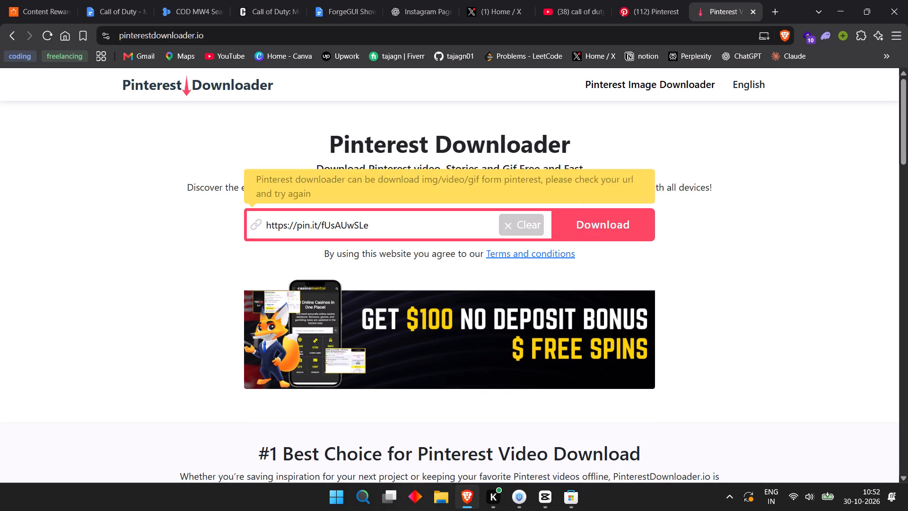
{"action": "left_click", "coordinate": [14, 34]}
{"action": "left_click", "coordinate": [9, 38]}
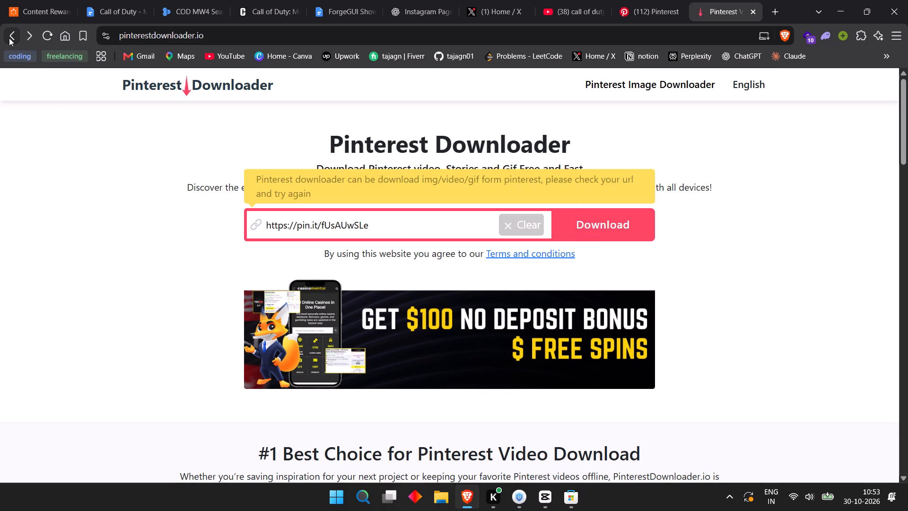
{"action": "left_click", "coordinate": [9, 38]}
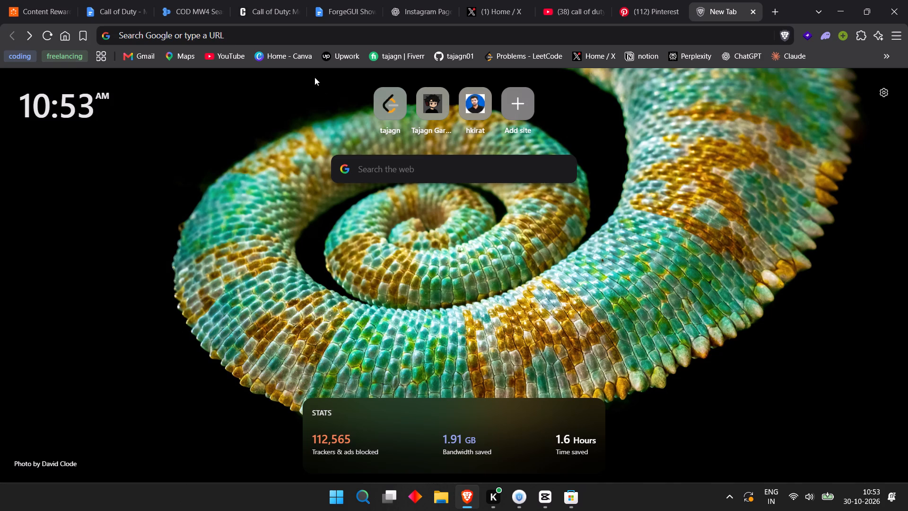
Search Google for "pinterest downloader online" from the blank tab.
{"action": "left_click", "coordinate": [289, 36]}
{"action": "type", "text": "pintres"}
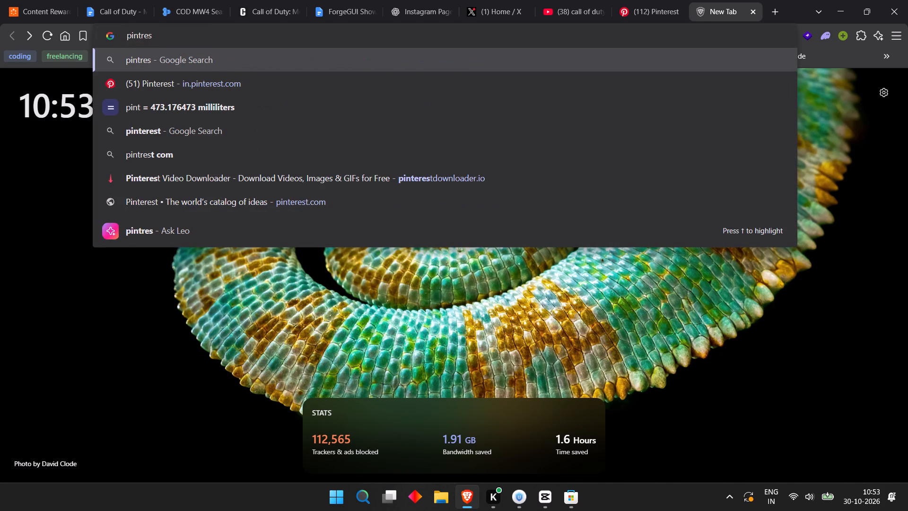
{"action": "key", "text": "Down"}
{"action": "key", "text": "Down"}
{"action": "key", "text": "Down"}
{"action": "key", "text": "Down"}
{"action": "key", "text": "Down"}
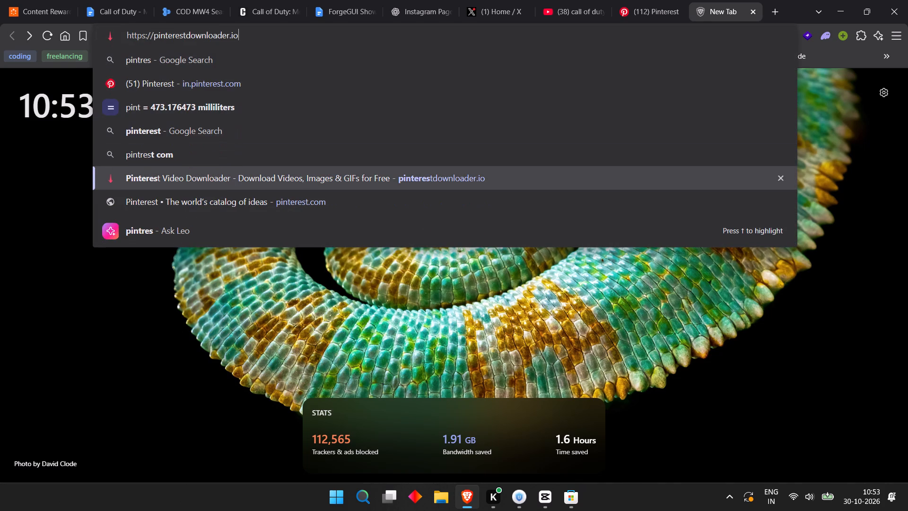
{"action": "key", "text": "Up"}
{"action": "key", "text": "Up"}
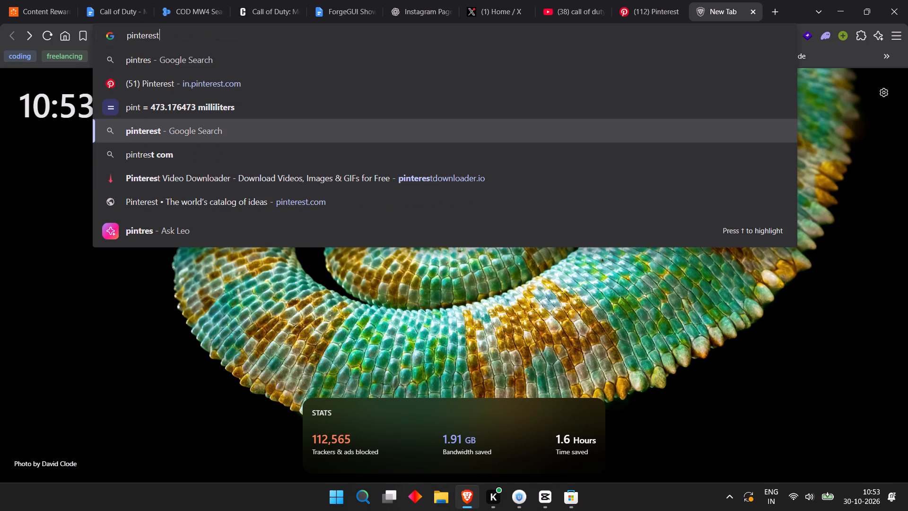
{"action": "key", "text": "space"}
{"action": "type", "text": "do"}
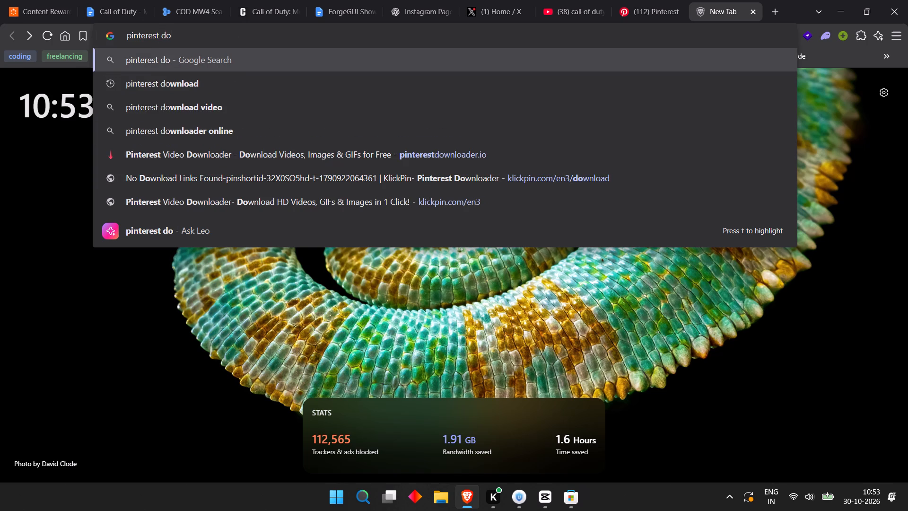
{"action": "key", "text": "Down"}
{"action": "key", "text": "Down"}
{"action": "key", "text": "Down"}
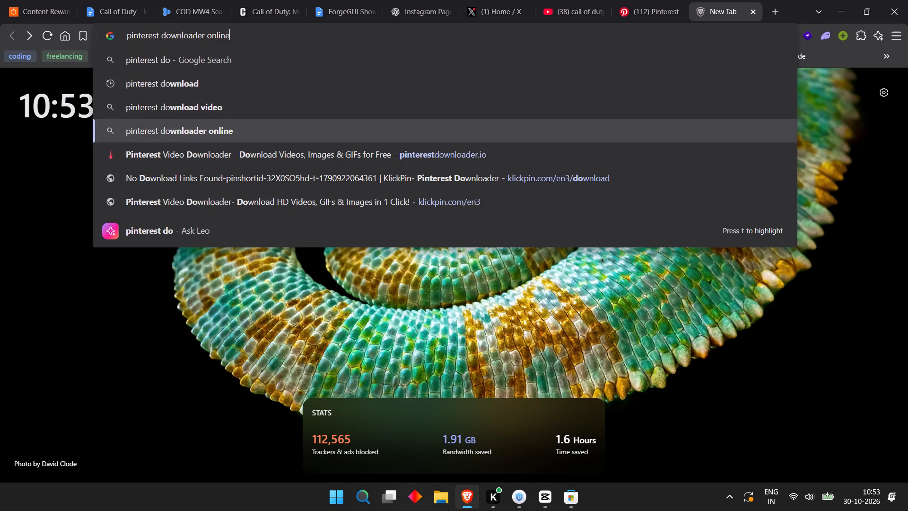
{"action": "key", "text": "Return"}
Open the KlickPin Pinterest Video Downloader from the results and submit the copied clip link for download.
{"action": "scroll", "coordinate": [288, 36], "scroll_direction": "up", "scroll_amount": 1}
{"action": "scroll", "coordinate": [205, 212], "scroll_direction": "down", "scroll_amount": 1}
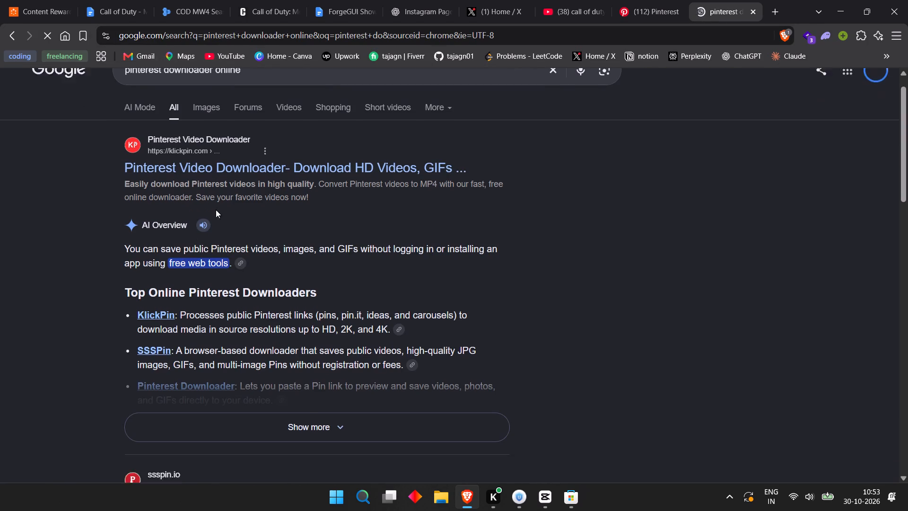
{"action": "left_click", "coordinate": [262, 139]}
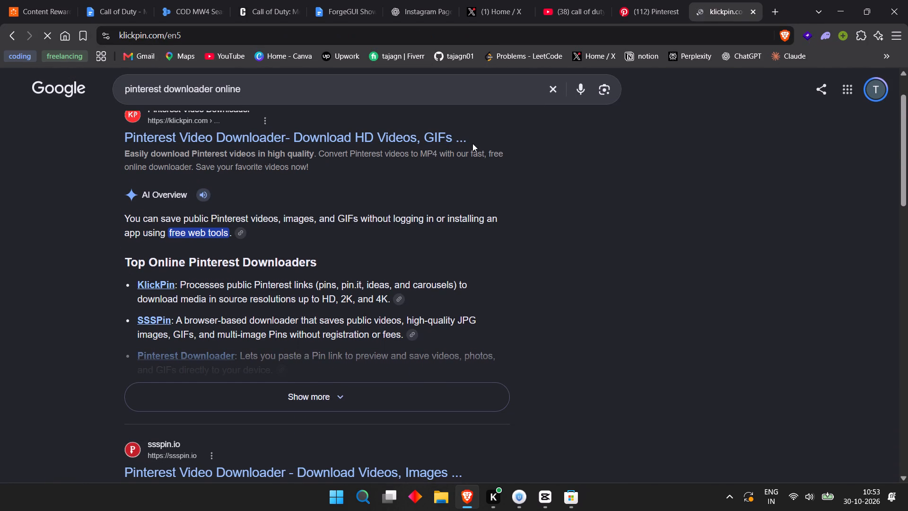
{"action": "left_click", "coordinate": [419, 238]}
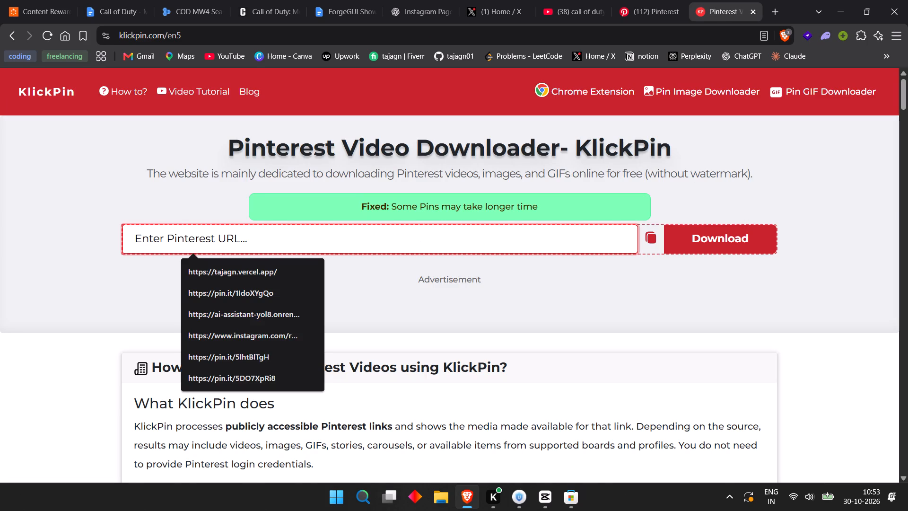
{"action": "key", "text": "ctrl+v"}
{"action": "left_click", "coordinate": [738, 244]}
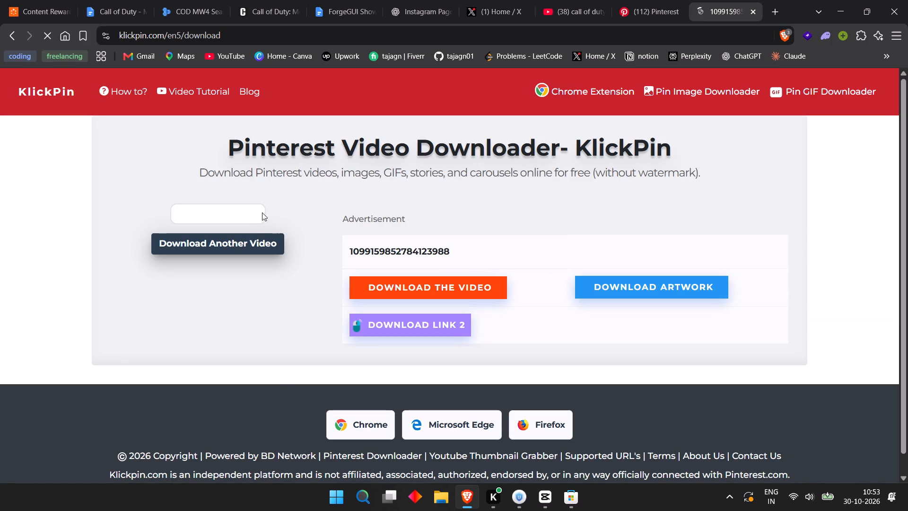
Preview the fetched stairway clip on KlickPin and save it as an MP4 video in the Downloads folder.
{"action": "left_click", "coordinate": [247, 221]}
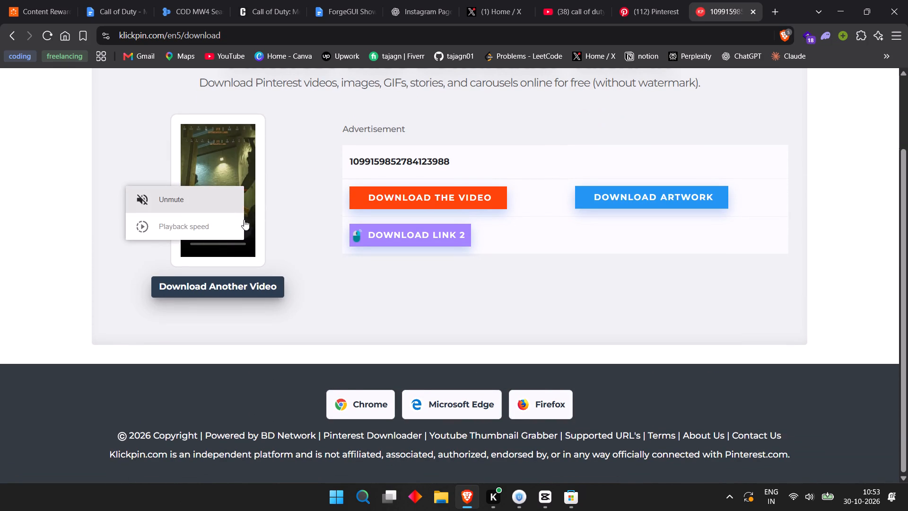
{"action": "left_click", "coordinate": [236, 229]}
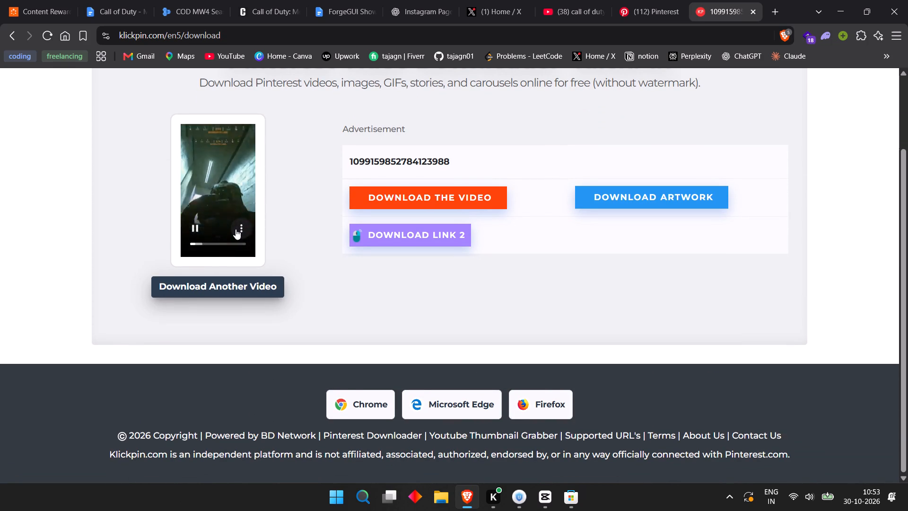
{"action": "left_click", "coordinate": [188, 146]}
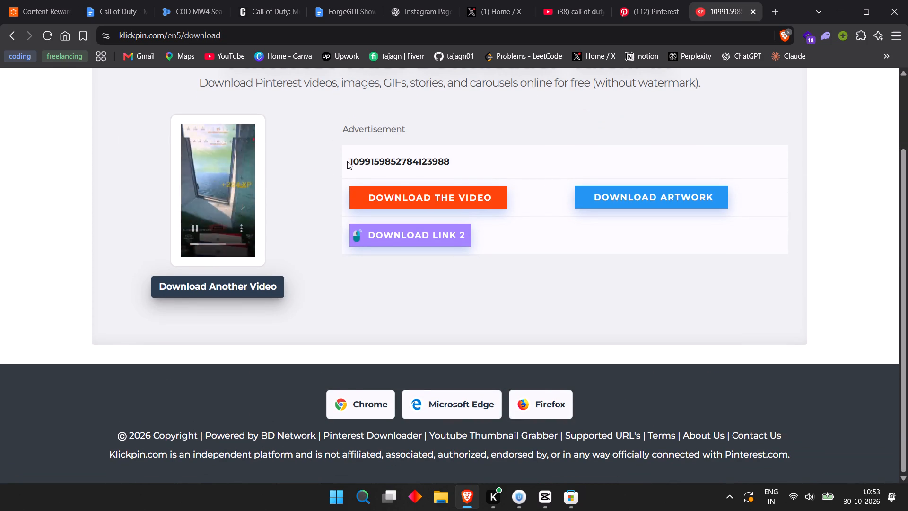
{"action": "scroll", "coordinate": [348, 161], "scroll_direction": "up", "scroll_amount": 3}
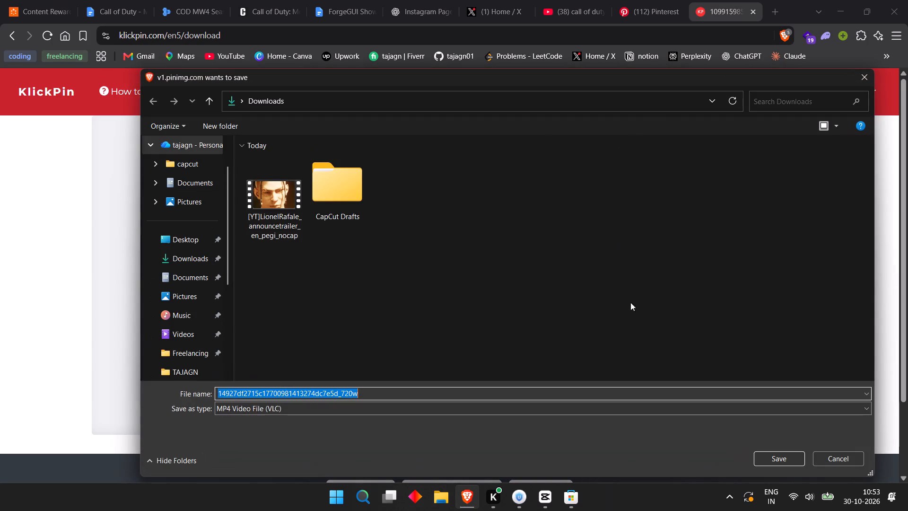
{"action": "left_click", "coordinate": [779, 460]}
{"action": "left_click", "coordinate": [623, 0]}
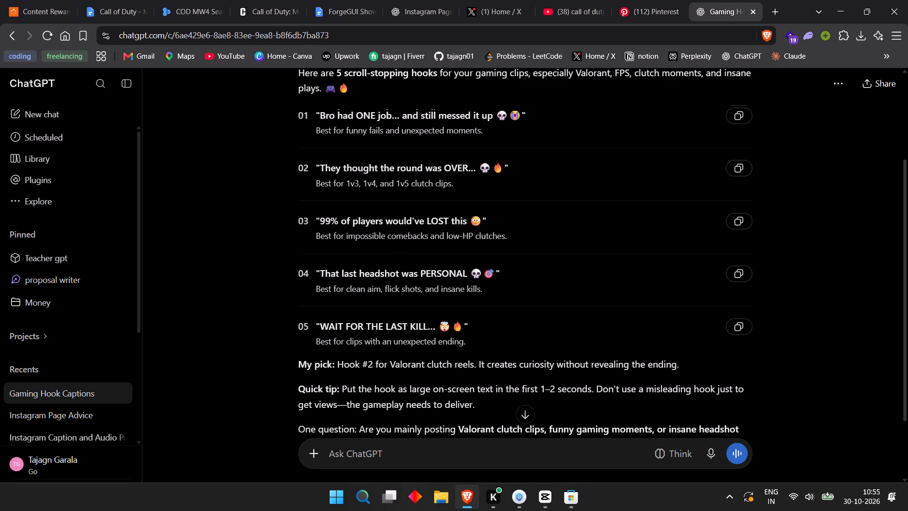
Copy the fifth hook caption, "WAIT FOR THE LAST KILL... 🤯🔥", without its quotation marks.
{"action": "left_click_drag", "start_coordinate": [319, 325], "coordinate": [463, 314]}
{"action": "key", "text": "ctrl+c"}
Return to the Pinterest search results and check the recent download history for the gameplay clip.
{"action": "left_click", "coordinate": [643, 0]}
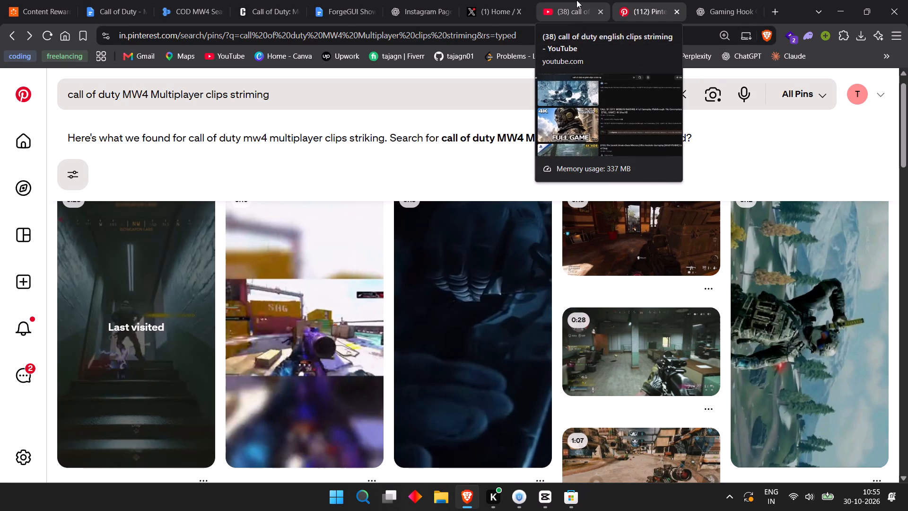
{"action": "left_click", "coordinate": [870, 41]}
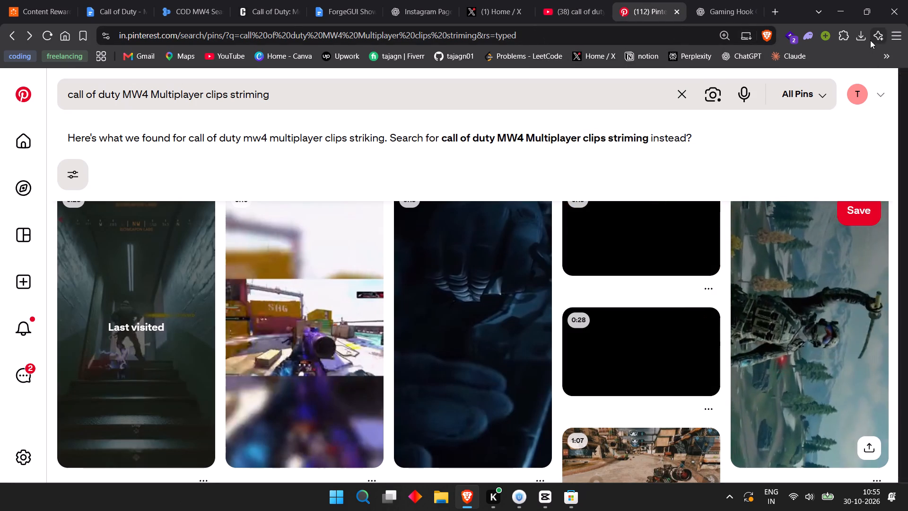
{"action": "left_click", "coordinate": [861, 40]}
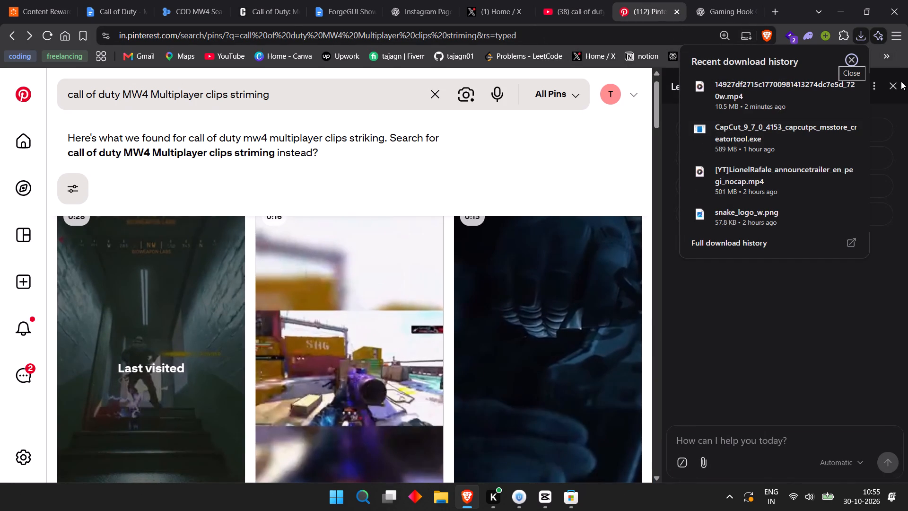
{"action": "left_click", "coordinate": [897, 83]}
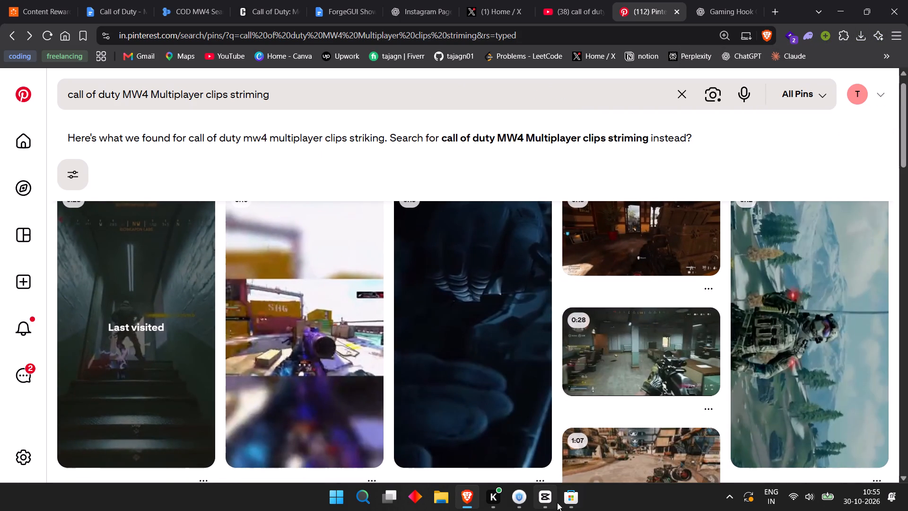
Switch to CapCut and create a new project.
{"action": "left_click", "coordinate": [543, 504]}
{"action": "left_click", "coordinate": [71, 6]}
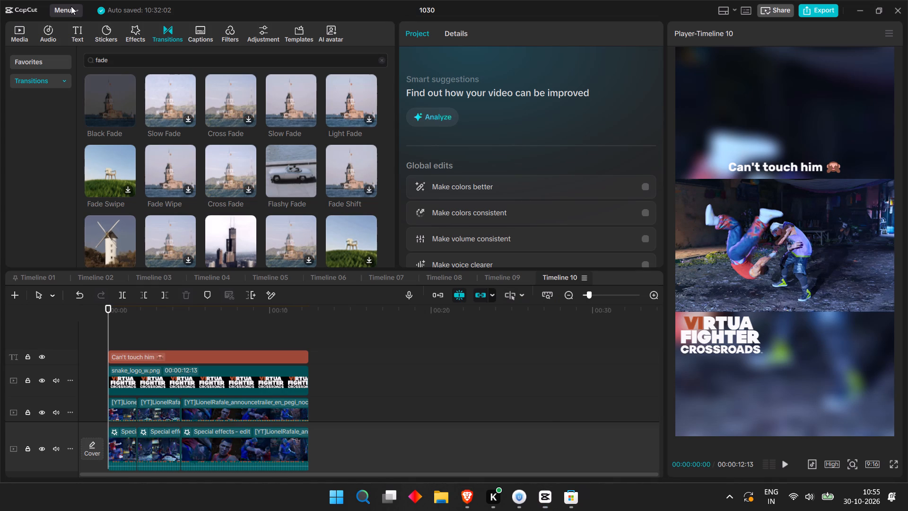
{"action": "left_click", "coordinate": [175, 29]}
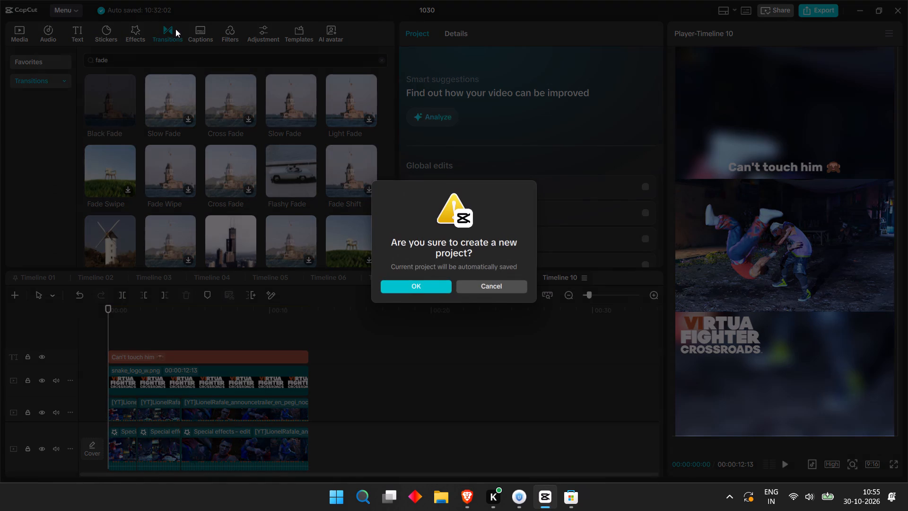
{"action": "left_click", "coordinate": [441, 286]}
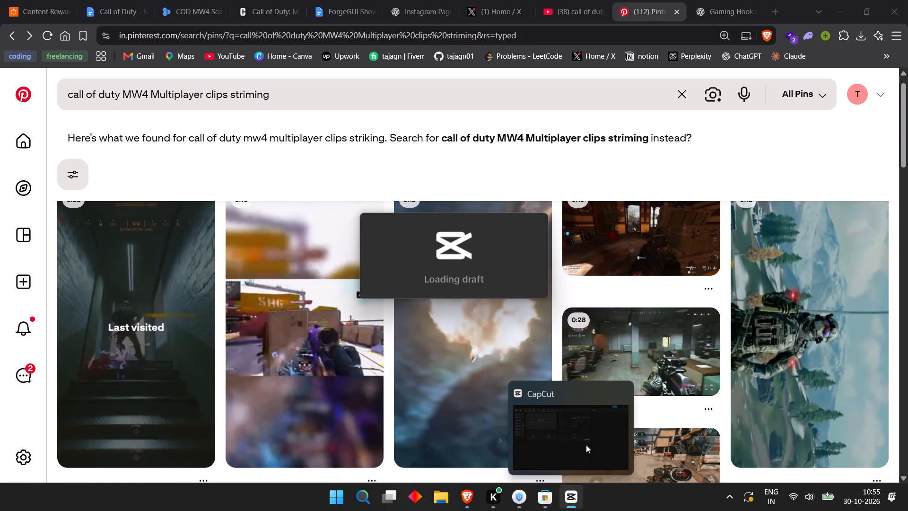
{"action": "left_click", "coordinate": [581, 426]}
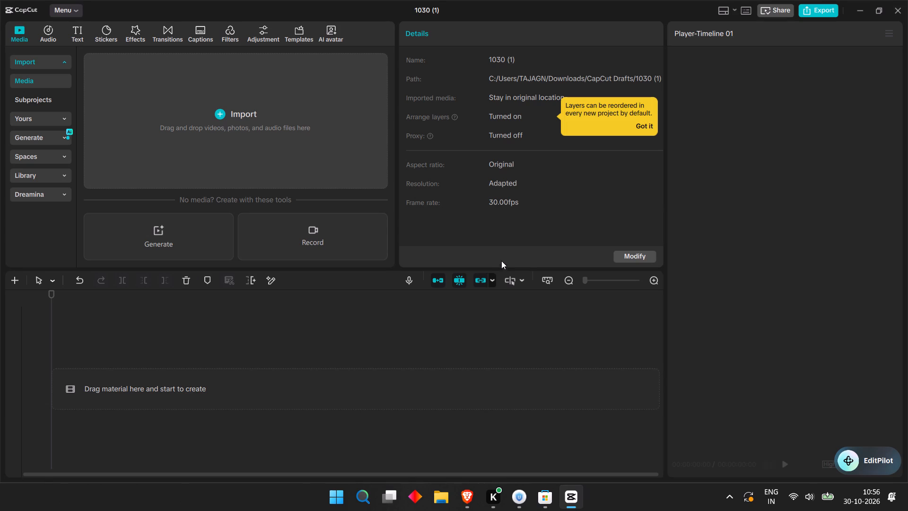
{"action": "left_click", "coordinate": [182, 144]}
{"action": "left_click", "coordinate": [249, 139]}
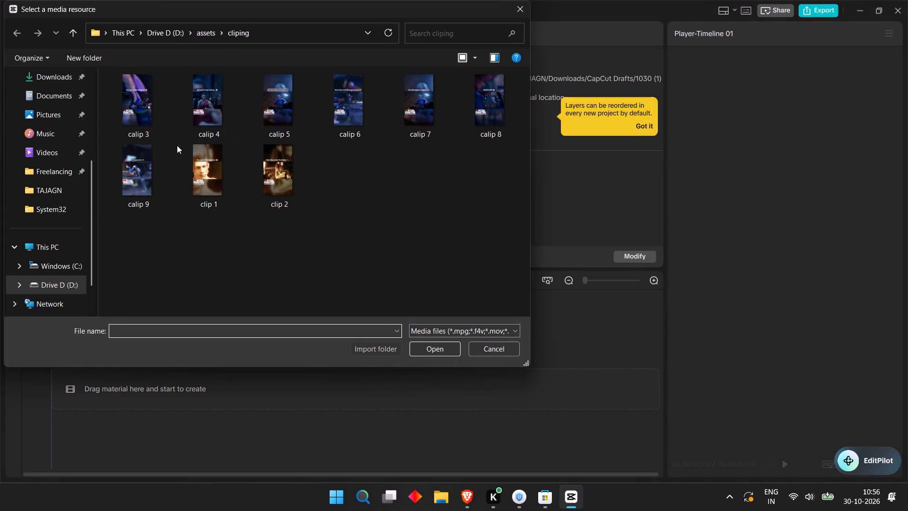
{"action": "left_click", "coordinate": [123, 40]}
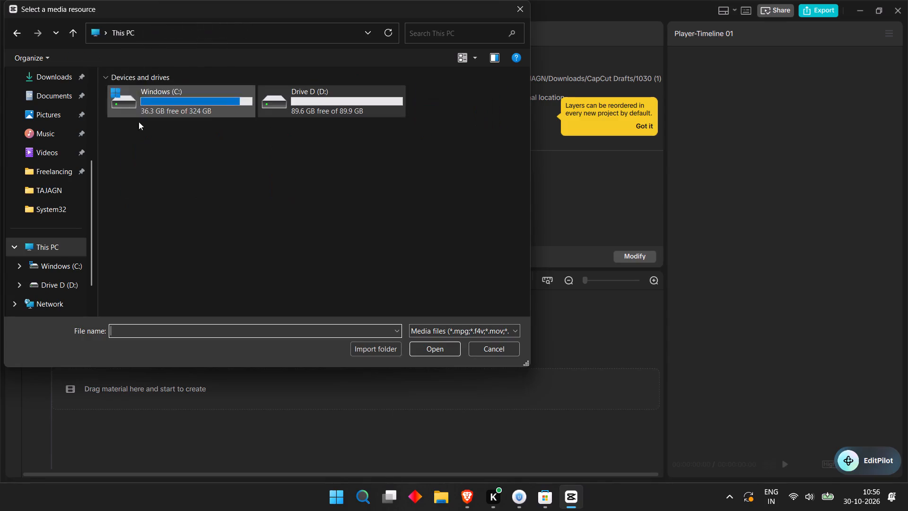
{"action": "double_click", "coordinate": [314, 99]}
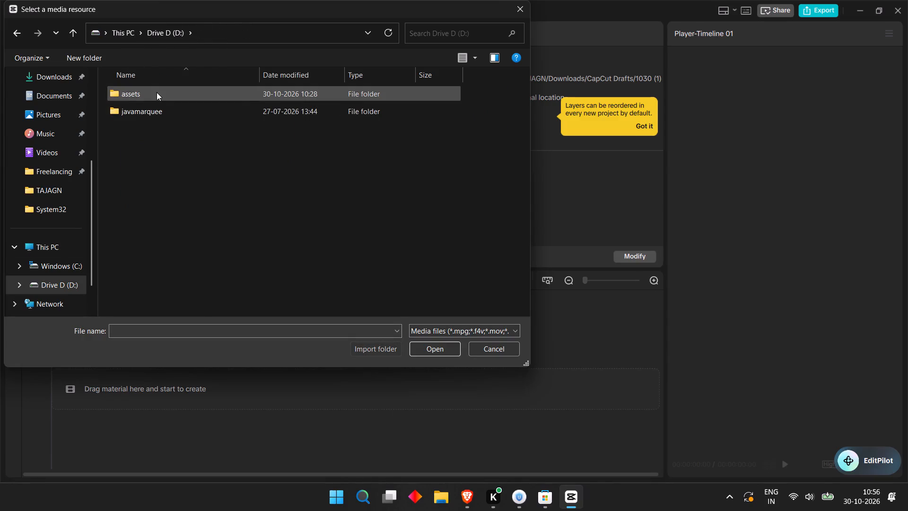
{"action": "left_click", "coordinate": [63, 75]}
{"action": "left_click", "coordinate": [146, 121]}
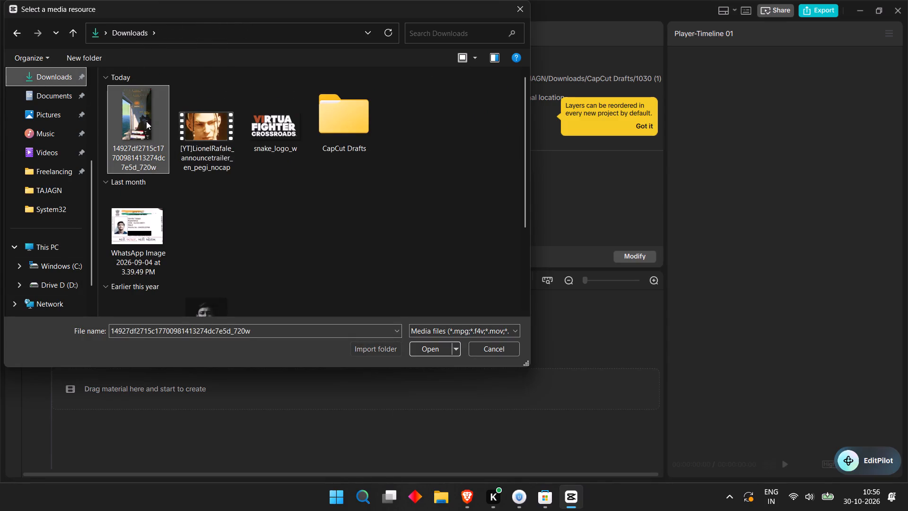
{"action": "left_click", "coordinate": [413, 348]}
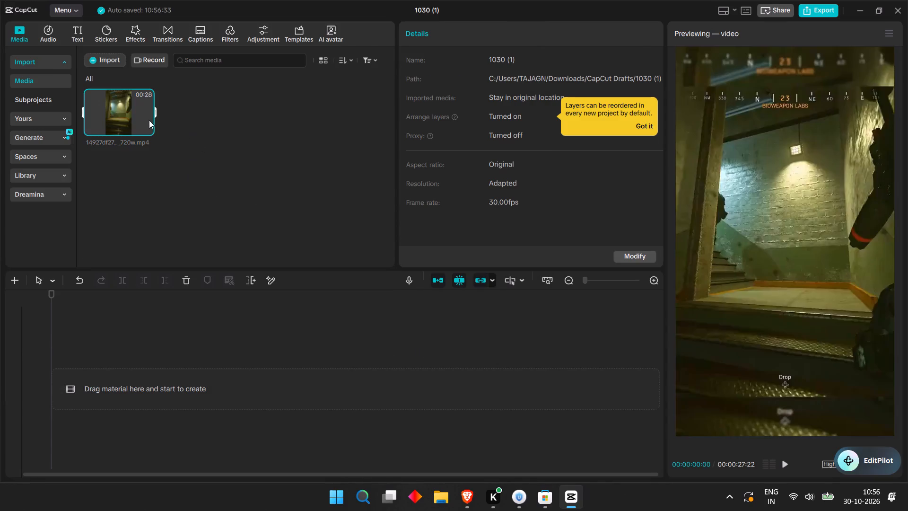
{"action": "left_click_drag", "start_coordinate": [113, 112], "coordinate": [98, 379]}
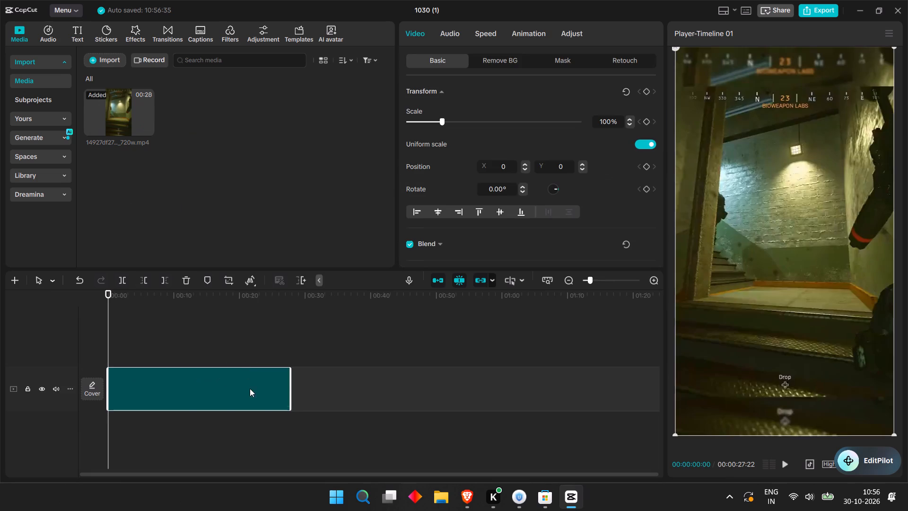
Set the gameplay clip's playback speed to 1.10x.
{"action": "left_click", "coordinate": [250, 388]}
{"action": "left_click", "coordinate": [447, 32]}
{"action": "left_click", "coordinate": [473, 31]}
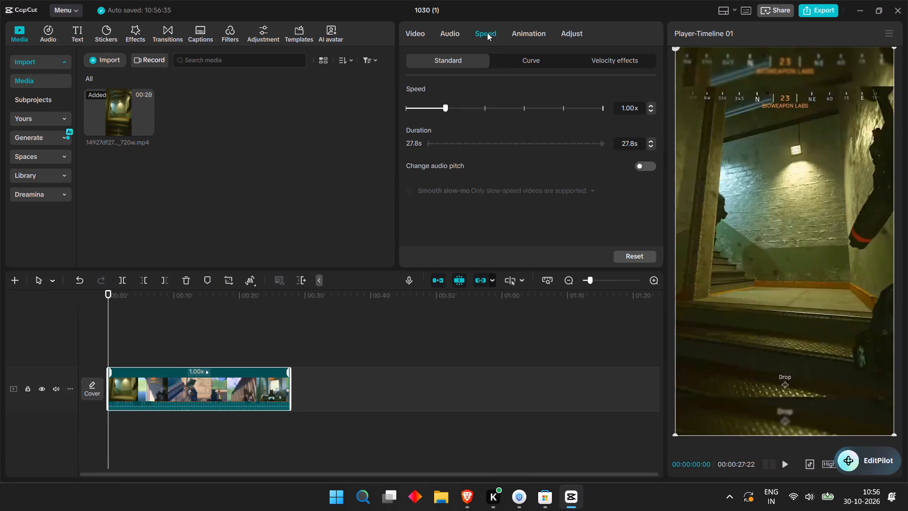
{"action": "left_click", "coordinate": [653, 102]}
{"action": "left_click", "coordinate": [653, 106]}
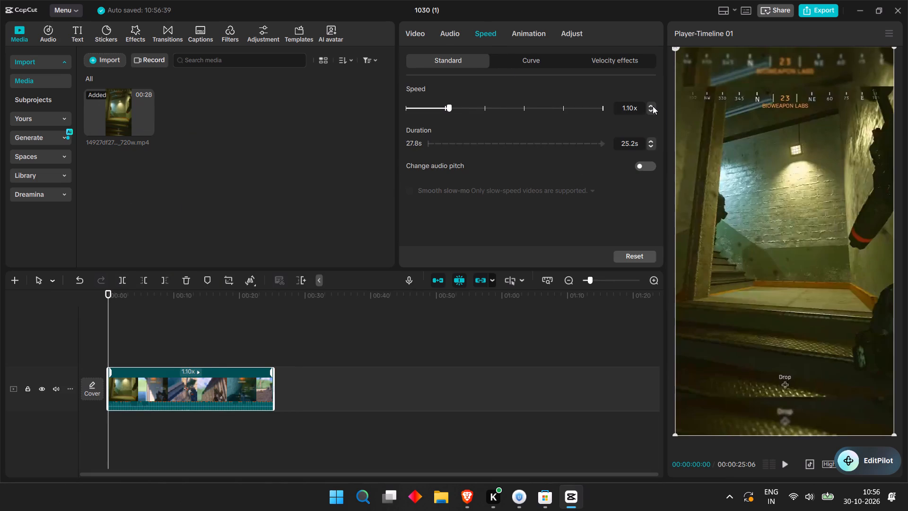
Add a default text layer at the start of the timeline and extend it to the end of the gameplay clip.
{"action": "left_click_drag", "start_coordinate": [108, 302], "coordinate": [101, 303]}
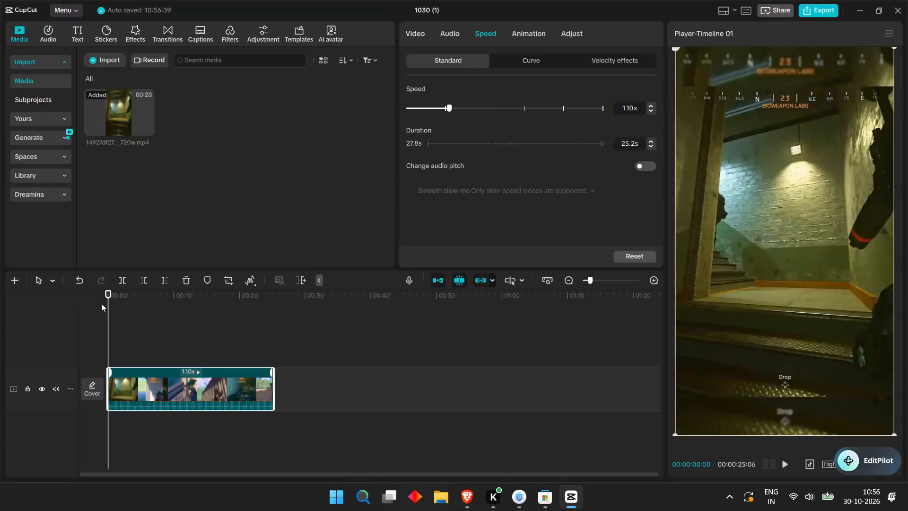
{"action": "left_click", "coordinate": [290, 329]}
{"action": "left_click_drag", "start_coordinate": [169, 318], "coordinate": [57, 321]}
{"action": "left_click_drag", "start_coordinate": [134, 297], "coordinate": [80, 304]}
{"action": "left_click", "coordinate": [79, 40]}
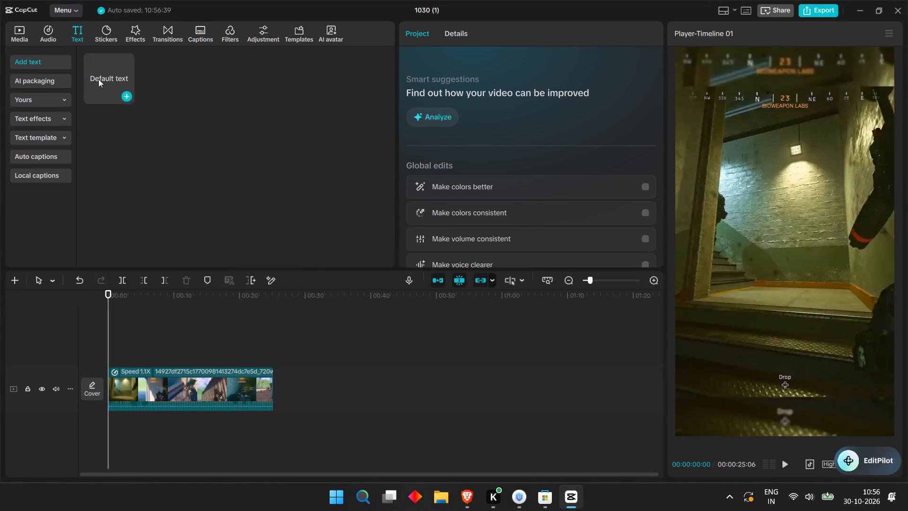
{"action": "left_click", "coordinate": [123, 88]}
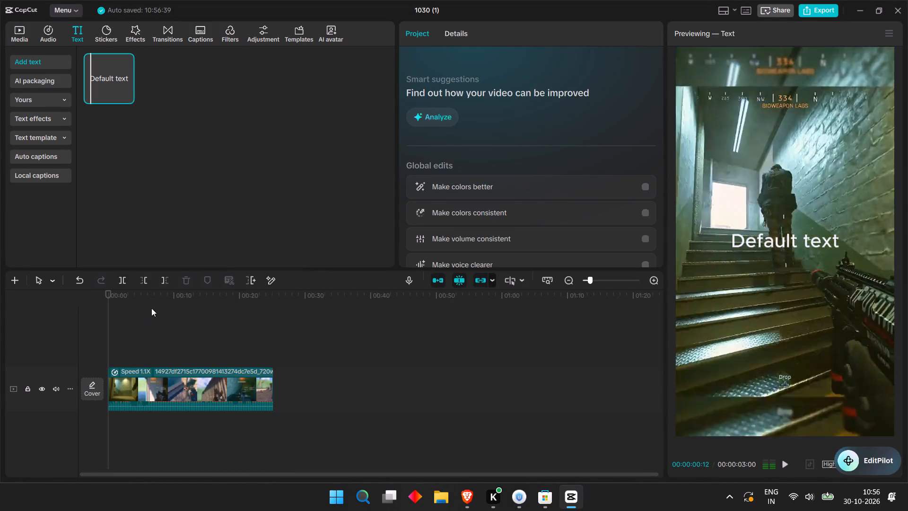
{"action": "left_click", "coordinate": [128, 97]}
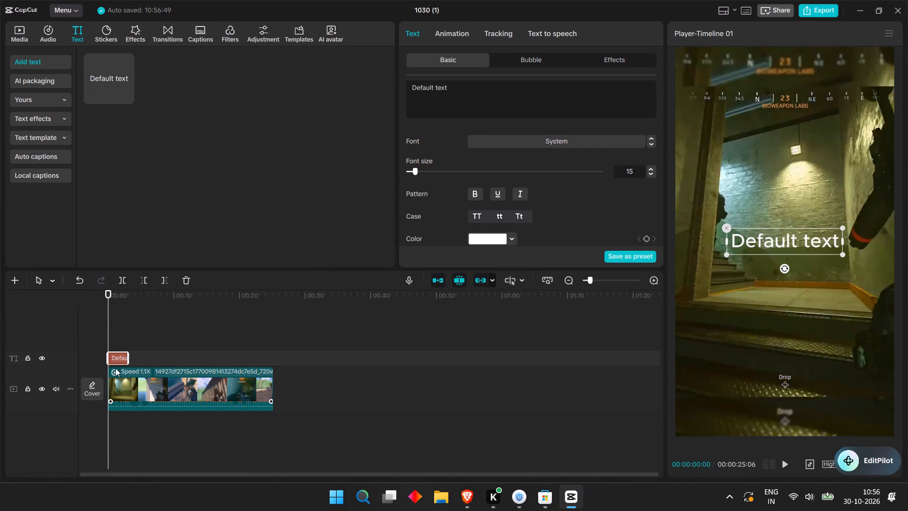
{"action": "left_click_drag", "start_coordinate": [127, 362], "coordinate": [274, 364]}
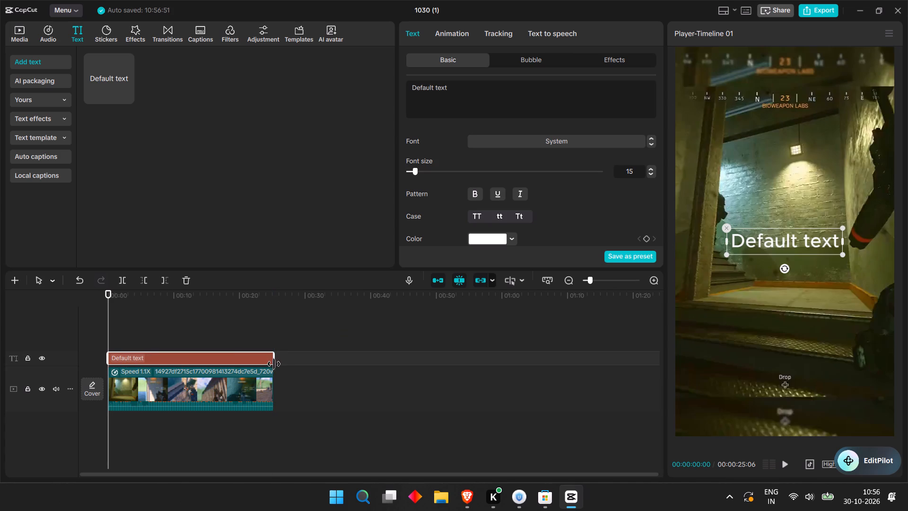
Replace the default text with the copied hook "WAIT FOR THE LAST KILL... 🤯🔥".
{"action": "left_click_drag", "start_coordinate": [472, 91], "coordinate": [368, 87]}
{"action": "key", "text": "ctrl+v"}
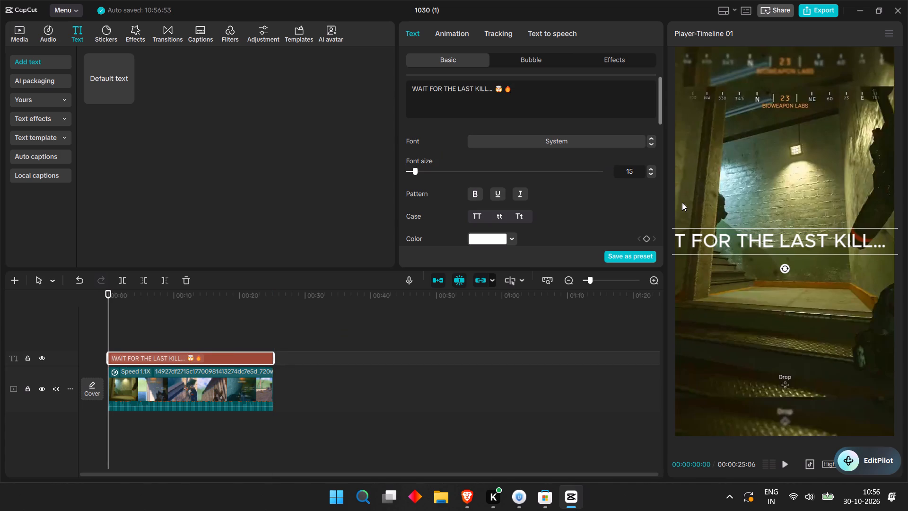
Change the hook text's font to Rubik-Bold.
{"action": "left_click", "coordinate": [523, 148]}
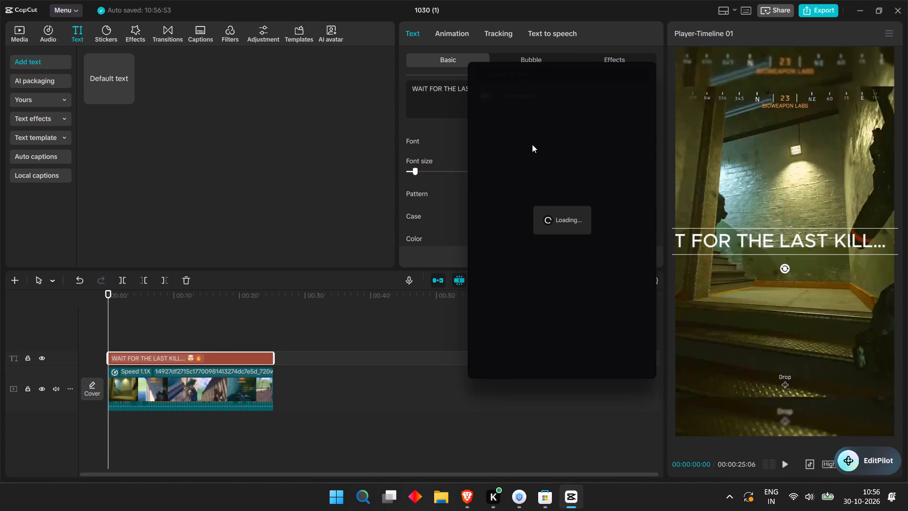
{"action": "left_click", "coordinate": [532, 287]}
Shrink the hook text to fit within the frame width and place it horizontally centred in the lower part of the video.
{"action": "left_click_drag", "start_coordinate": [766, 243], "coordinate": [848, 251]}
{"action": "left_click_drag", "start_coordinate": [733, 262], "coordinate": [808, 242]}
{"action": "left_click_drag", "start_coordinate": [862, 253], "coordinate": [776, 303]}
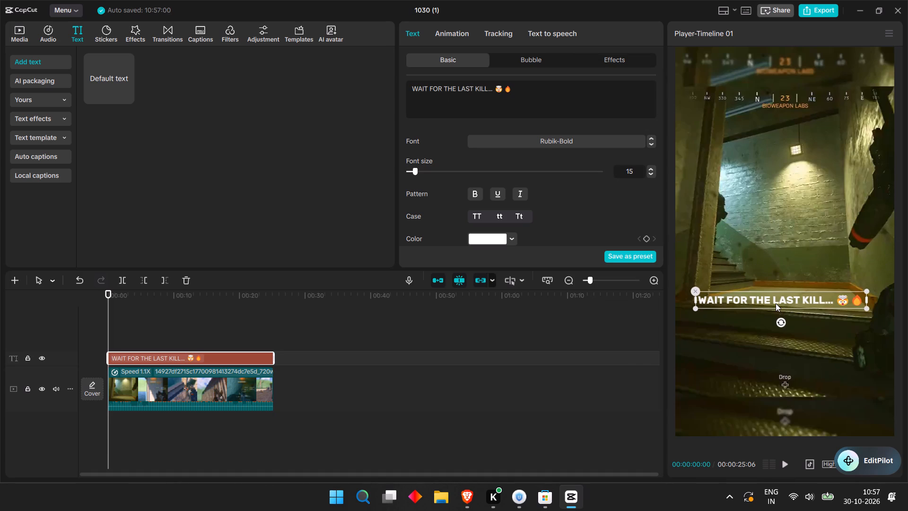
{"action": "left_click_drag", "start_coordinate": [776, 303], "coordinate": [781, 325]}
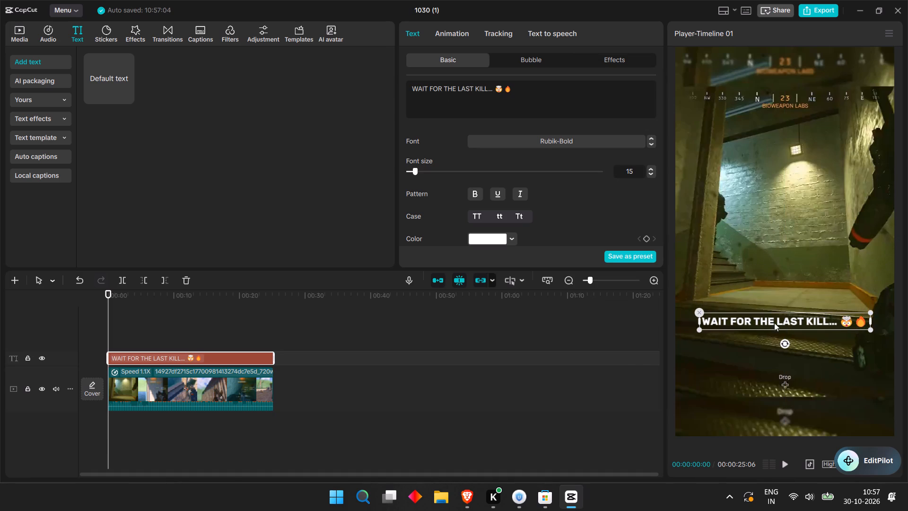
Apply the preset style of white letters with a black outline to the hook text.
{"action": "scroll", "coordinate": [481, 206], "scroll_direction": "down", "scroll_amount": 2}
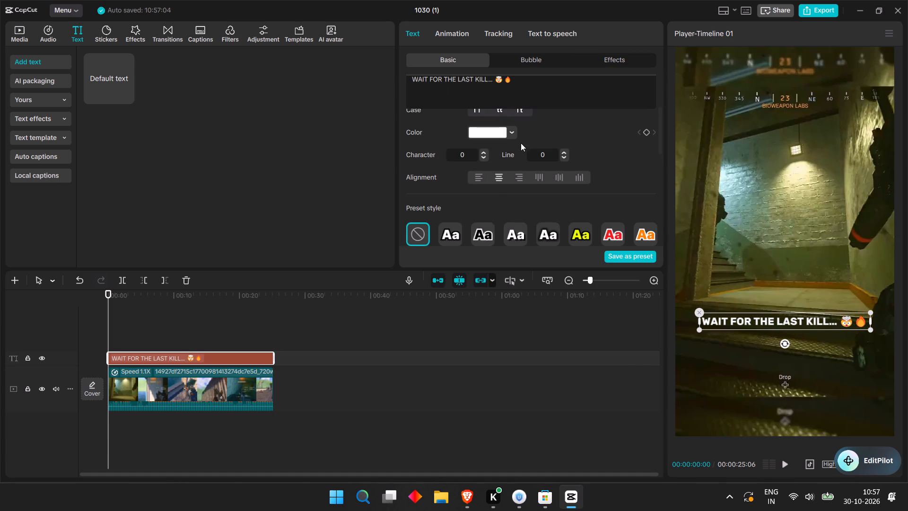
{"action": "left_click", "coordinate": [509, 132]}
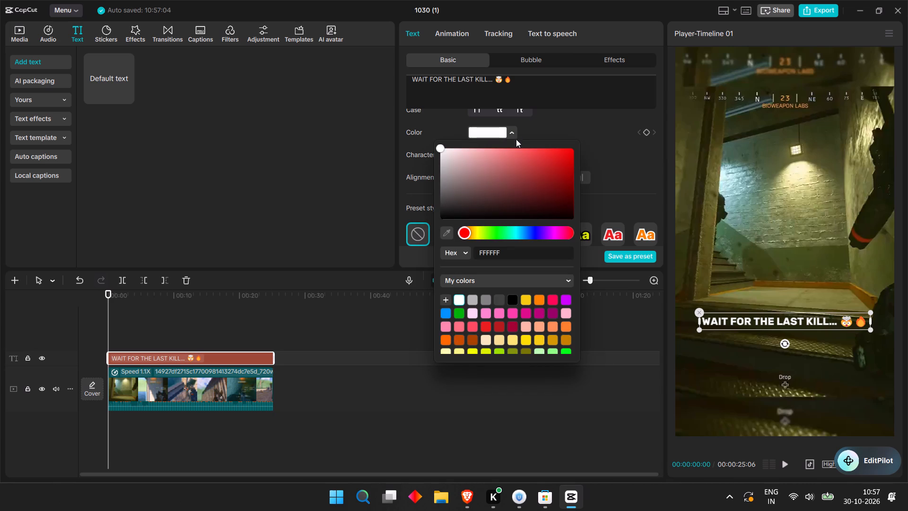
{"action": "left_click", "coordinate": [514, 132]}
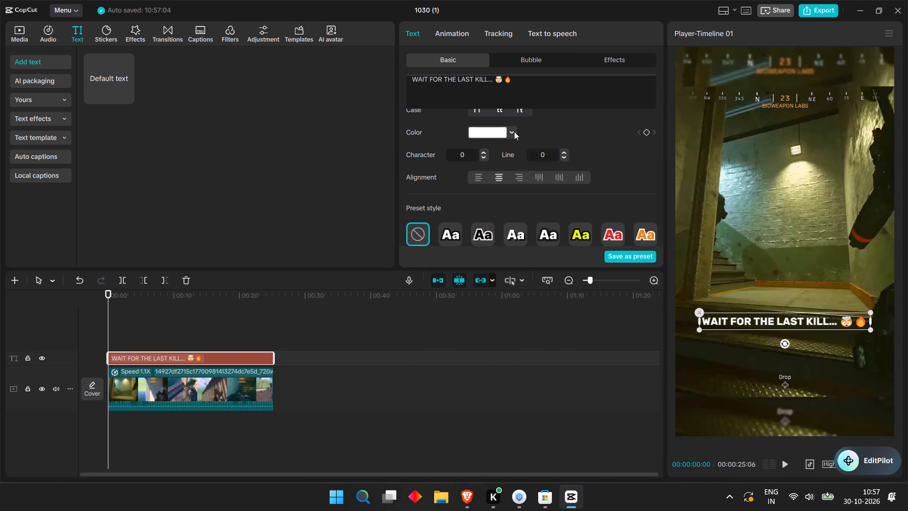
{"action": "scroll", "coordinate": [514, 132], "scroll_direction": "down", "scroll_amount": 4}
{"action": "scroll", "coordinate": [514, 139], "scroll_direction": "up", "scroll_amount": 2}
{"action": "left_click", "coordinate": [447, 122]}
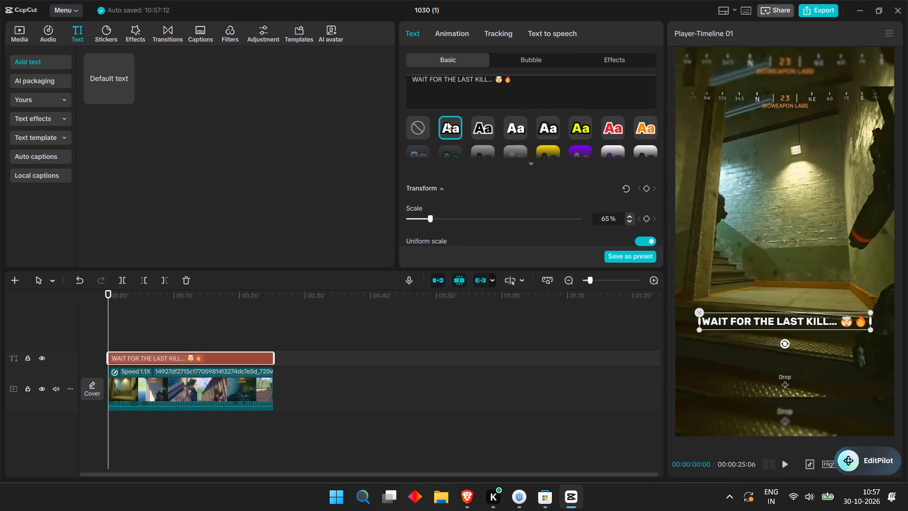
Slightly increase the hook text's scale so it spans more of the frame width.
{"action": "scroll", "coordinate": [472, 157], "scroll_direction": "down", "scroll_amount": 2}
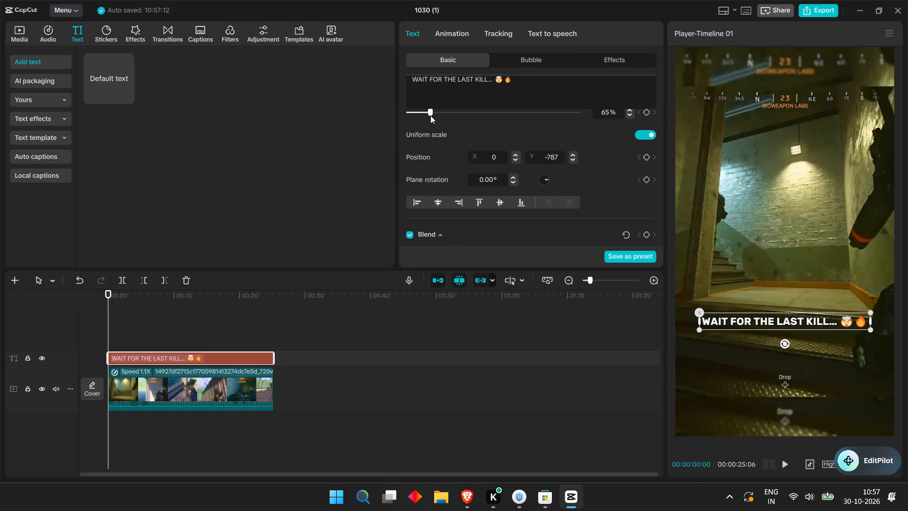
{"action": "left_click", "coordinate": [430, 115]}
Enable a background behind the hook text and change its colour to dark grey.
{"action": "scroll", "coordinate": [449, 146], "scroll_direction": "down", "scroll_amount": 3}
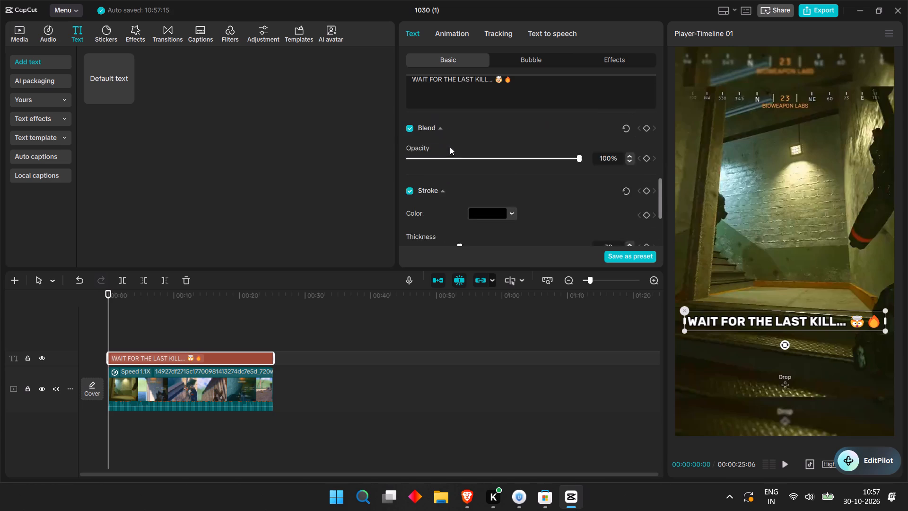
{"action": "scroll", "coordinate": [450, 147], "scroll_direction": "up", "scroll_amount": 1}
{"action": "scroll", "coordinate": [465, 195], "scroll_direction": "down", "scroll_amount": 2}
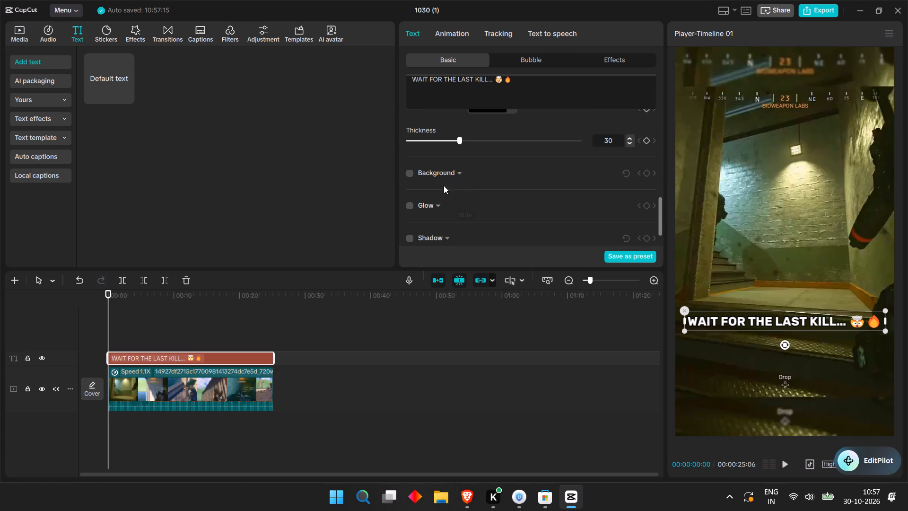
{"action": "left_click", "coordinate": [412, 172]}
{"action": "scroll", "coordinate": [461, 203], "scroll_direction": "down", "scroll_amount": 1}
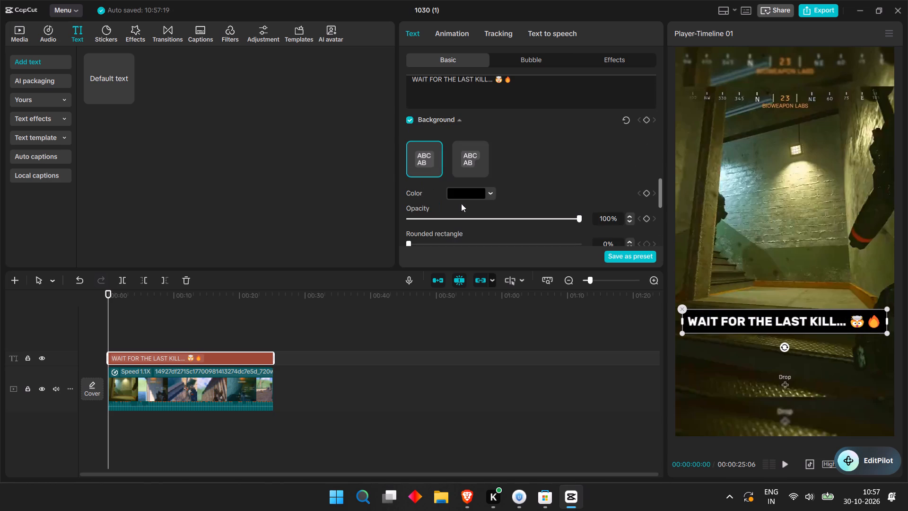
{"action": "left_click", "coordinate": [490, 190]}
{"action": "left_click_drag", "start_coordinate": [425, 233], "coordinate": [424, 233]}
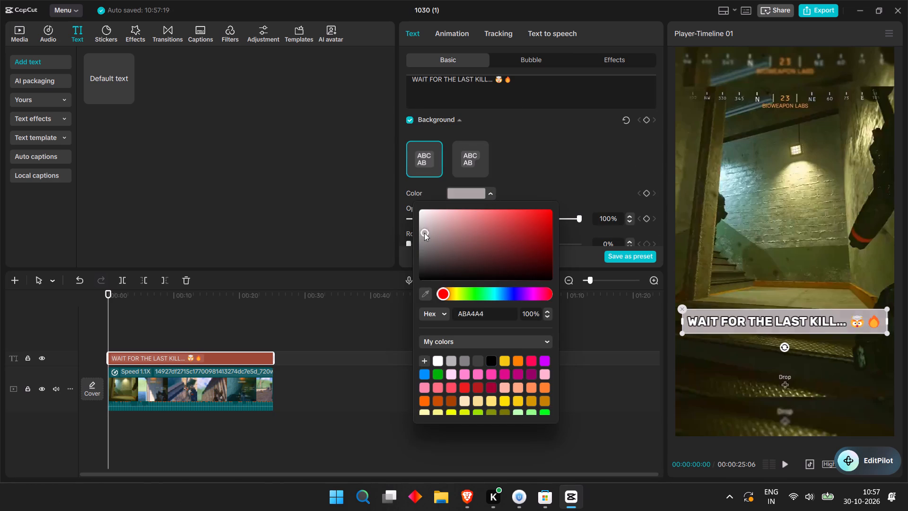
{"action": "left_click_drag", "start_coordinate": [424, 233], "coordinate": [423, 226]}
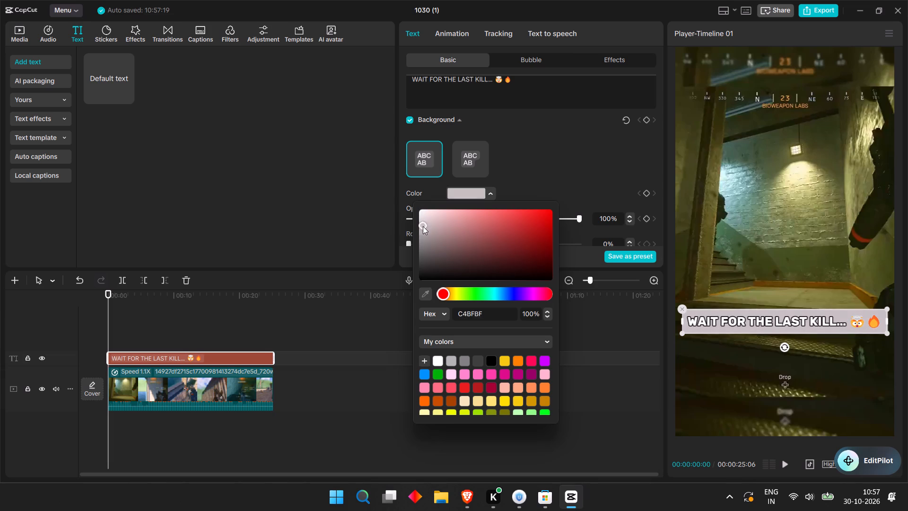
{"action": "left_click_drag", "start_coordinate": [423, 226], "coordinate": [420, 255]}
{"action": "left_click", "coordinate": [537, 183]}
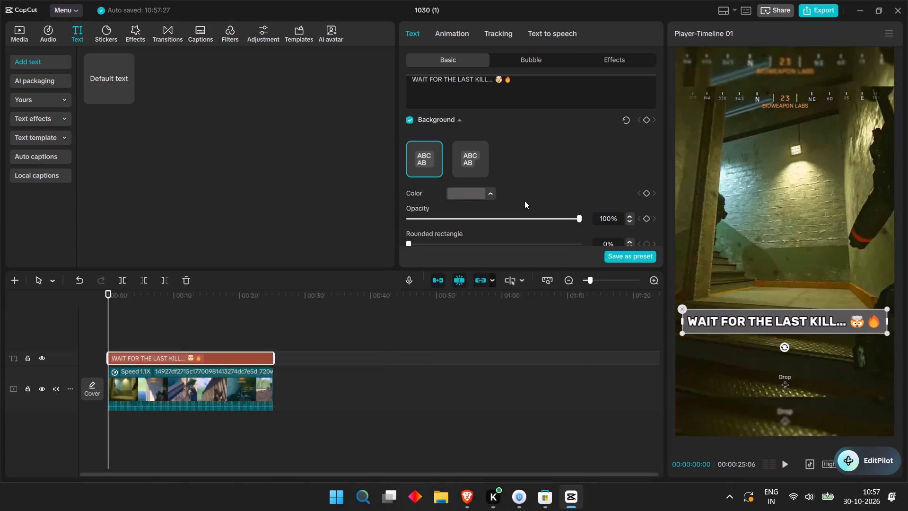
Round the corners of the hook text's background to the maximum.
{"action": "scroll", "coordinate": [518, 209], "scroll_direction": "down", "scroll_amount": 2}
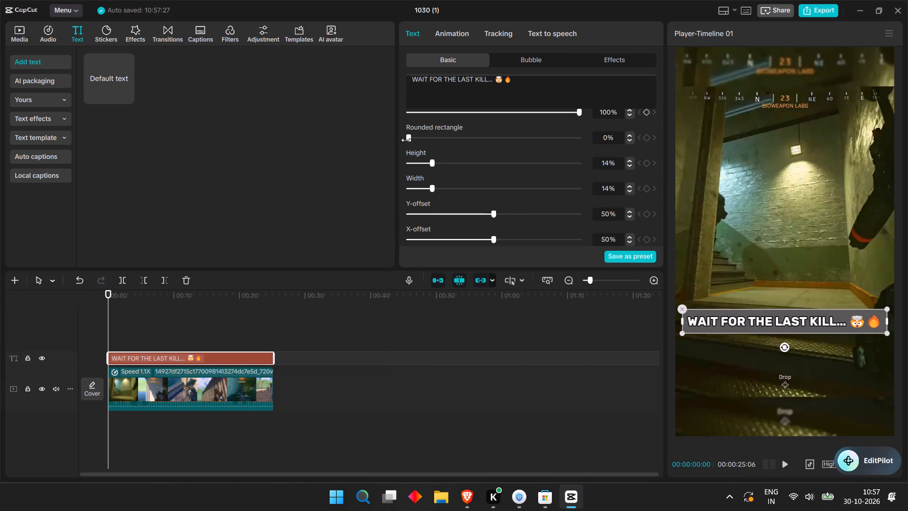
{"action": "left_click_drag", "start_coordinate": [413, 135], "coordinate": [495, 141]}
{"action": "left_click_drag", "start_coordinate": [495, 141], "coordinate": [629, 142]}
{"action": "scroll", "coordinate": [465, 181], "scroll_direction": "down", "scroll_amount": 2}
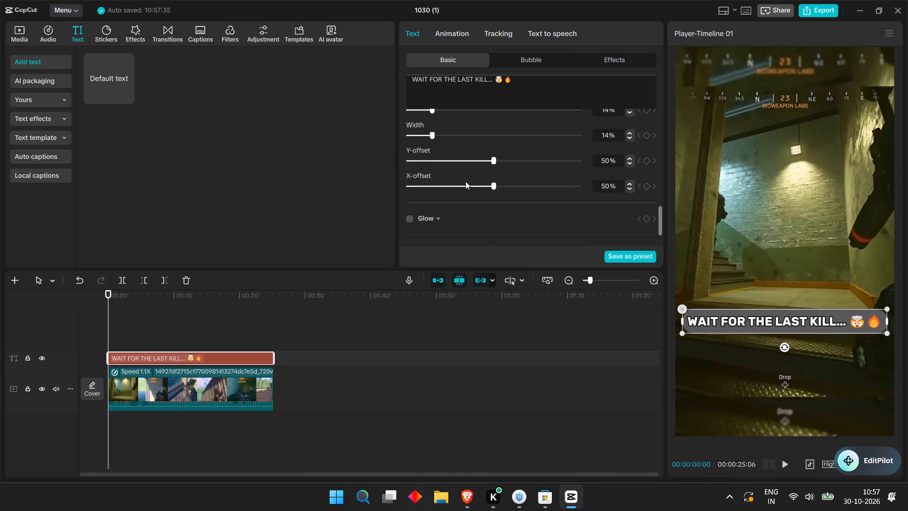
{"action": "scroll", "coordinate": [465, 181], "scroll_direction": "down", "scroll_amount": 1}
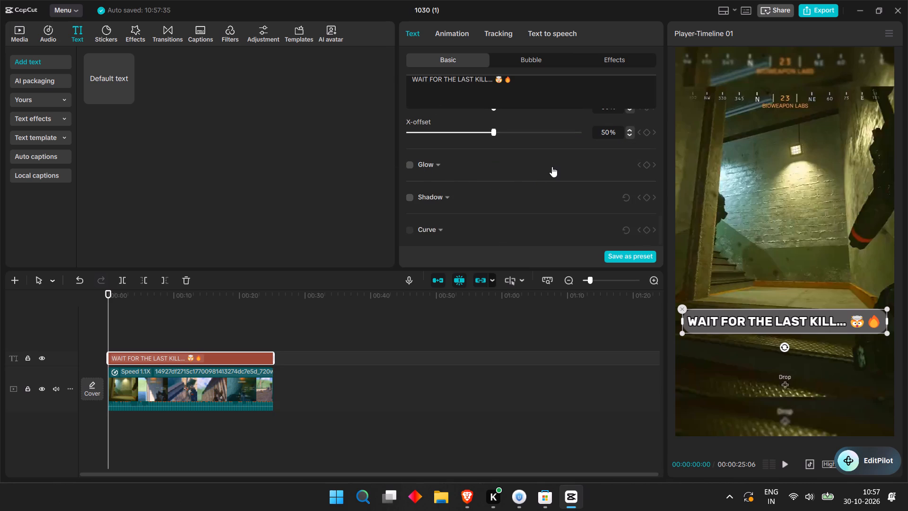
{"action": "left_click_drag", "start_coordinate": [148, 305], "coordinate": [83, 303]}
Add the featured Clarity filter at the start of the timeline and extend it to the end of the gameplay clip.
{"action": "left_click", "coordinate": [235, 37]}
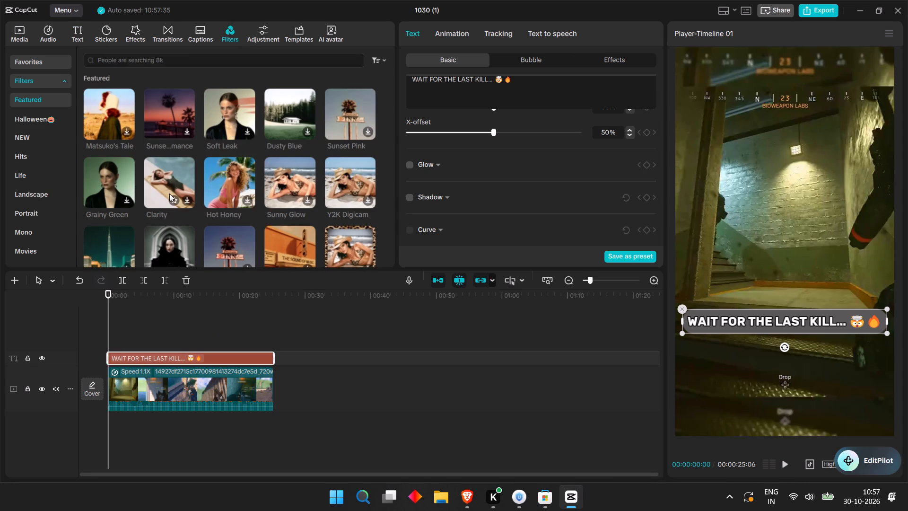
{"action": "left_click", "coordinate": [171, 171]}
{"action": "left_click", "coordinate": [187, 194]}
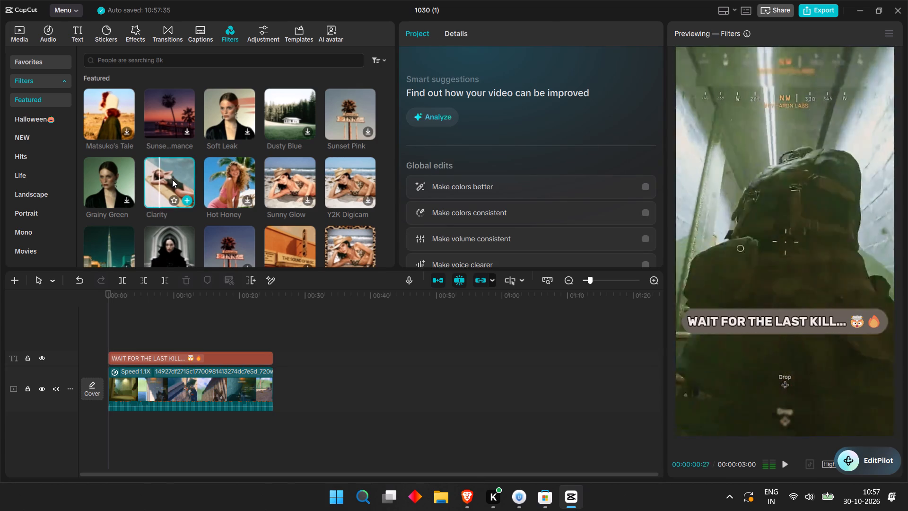
{"action": "left_click", "coordinate": [172, 179]}
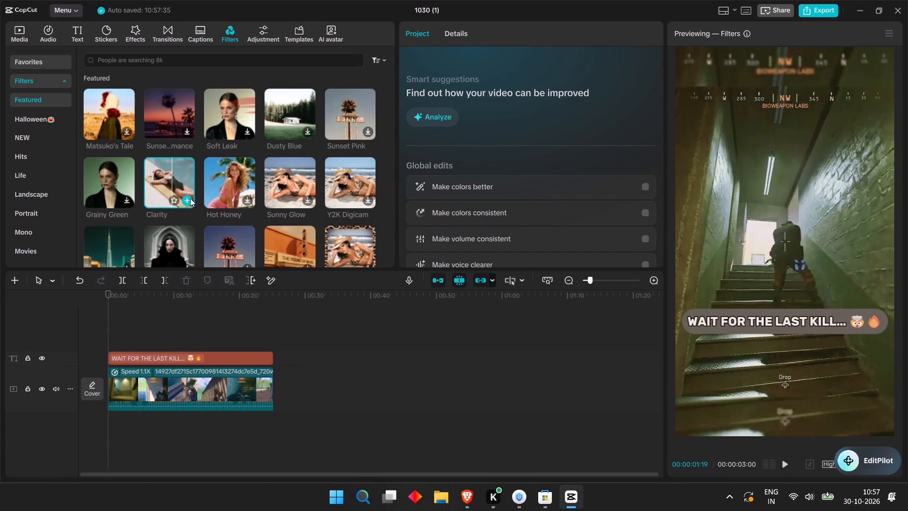
{"action": "left_click", "coordinate": [190, 198]}
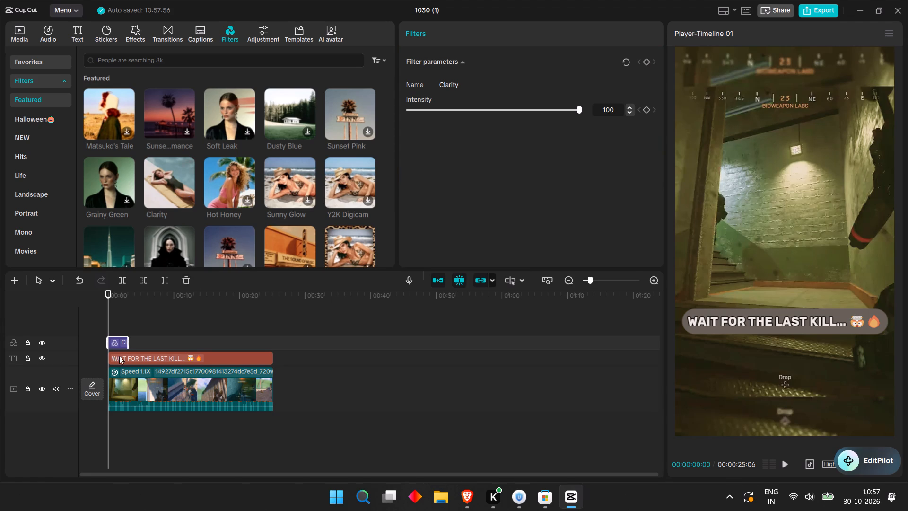
{"action": "left_click_drag", "start_coordinate": [139, 313], "coordinate": [157, 308]}
{"action": "left_click_drag", "start_coordinate": [159, 300], "coordinate": [173, 300]}
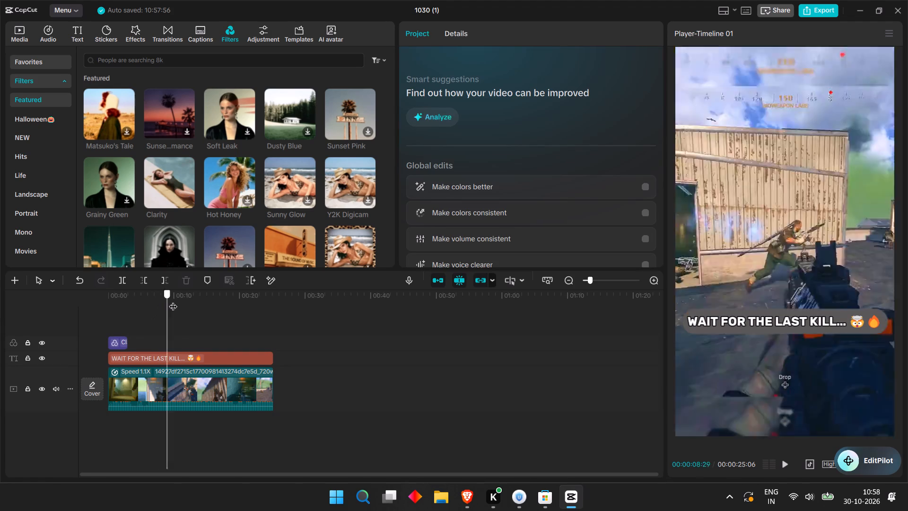
{"action": "left_click_drag", "start_coordinate": [173, 300], "coordinate": [134, 307]}
{"action": "left_click", "coordinate": [123, 343]}
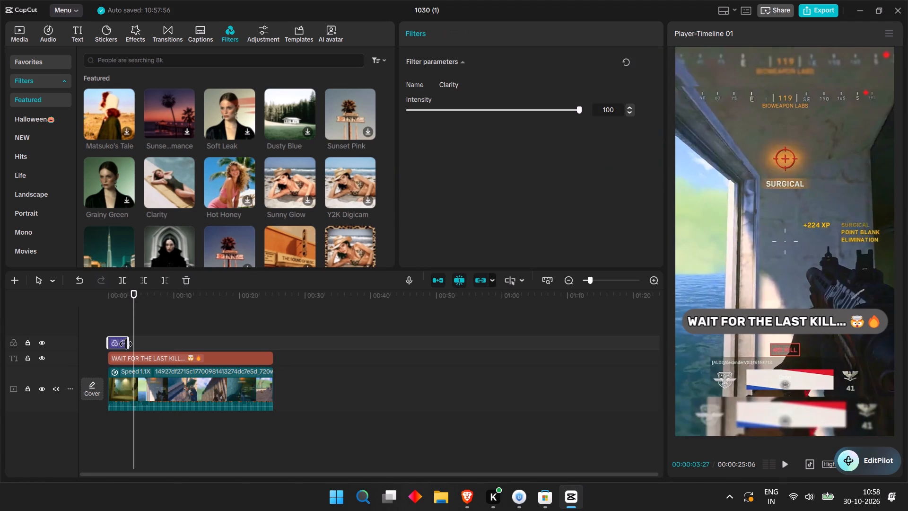
{"action": "left_click_drag", "start_coordinate": [127, 344], "coordinate": [270, 345]}
Play the clip from the start to check the hook text and the Clarity filter.
{"action": "left_click_drag", "start_coordinate": [157, 311], "coordinate": [108, 309]}
{"action": "key", "text": "space"}
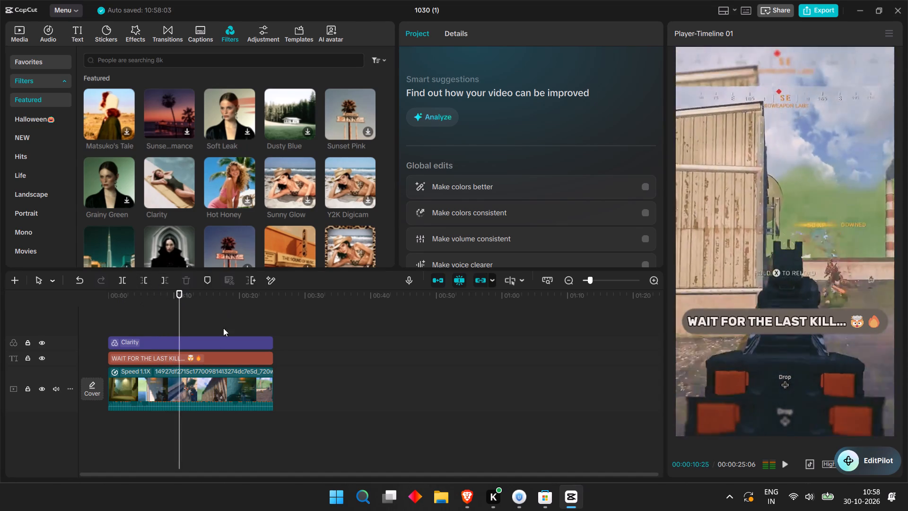
{"action": "left_click", "coordinate": [186, 361]}
{"action": "key", "text": "space"}
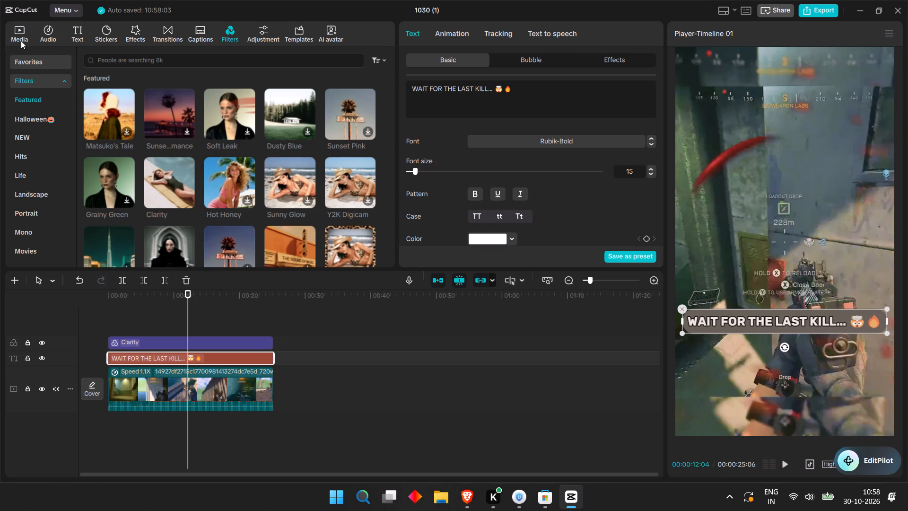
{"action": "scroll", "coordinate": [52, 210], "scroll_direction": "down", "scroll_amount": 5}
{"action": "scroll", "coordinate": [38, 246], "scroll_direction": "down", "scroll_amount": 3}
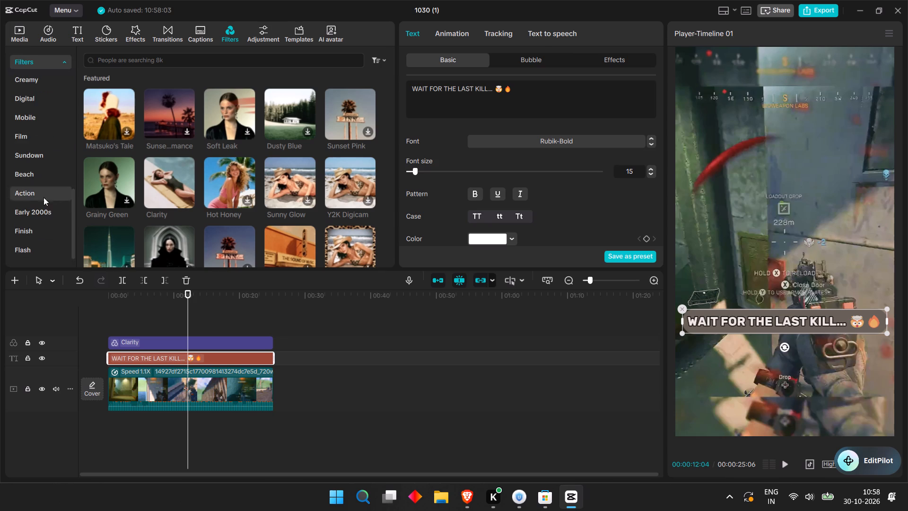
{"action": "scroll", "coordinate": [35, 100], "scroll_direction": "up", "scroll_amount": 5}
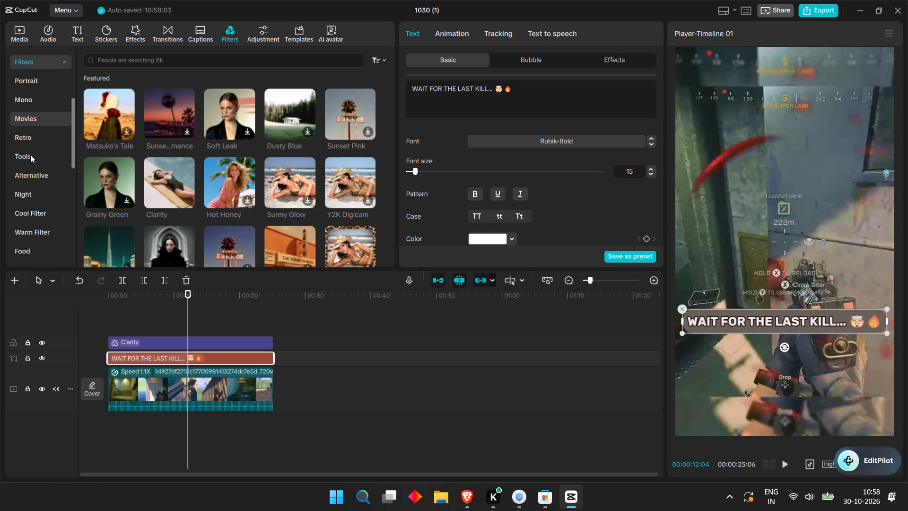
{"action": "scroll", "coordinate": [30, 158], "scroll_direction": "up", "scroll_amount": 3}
Add the trending plain white library image on a layer above the Clarity filter, spanning the gameplay clip from start to end.
{"action": "left_click", "coordinate": [22, 36]}
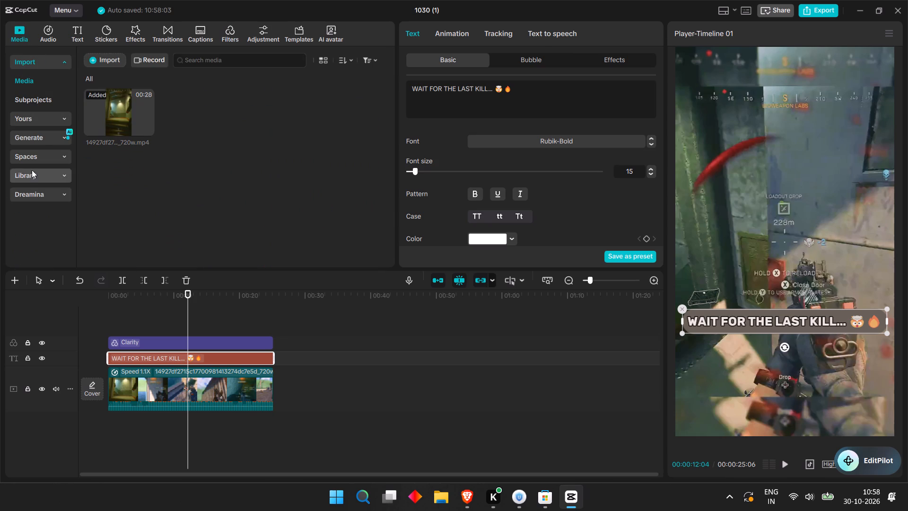
{"action": "left_click", "coordinate": [52, 174]}
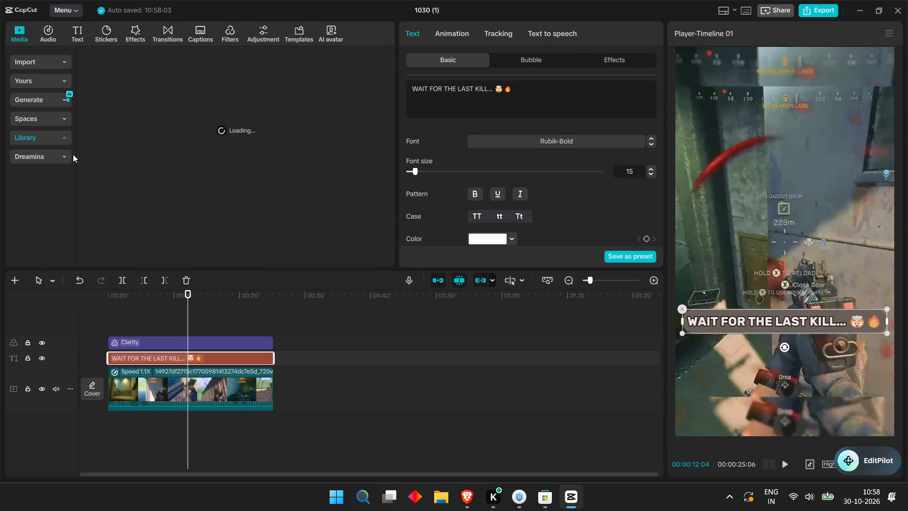
{"action": "left_click", "coordinate": [199, 227]}
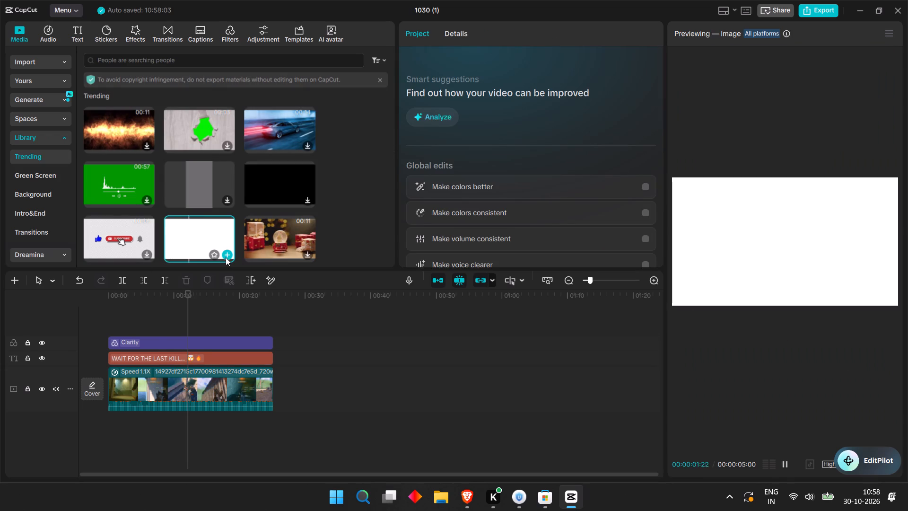
{"action": "left_click", "coordinate": [226, 257]}
{"action": "left_click_drag", "start_coordinate": [114, 382], "coordinate": [166, 324]}
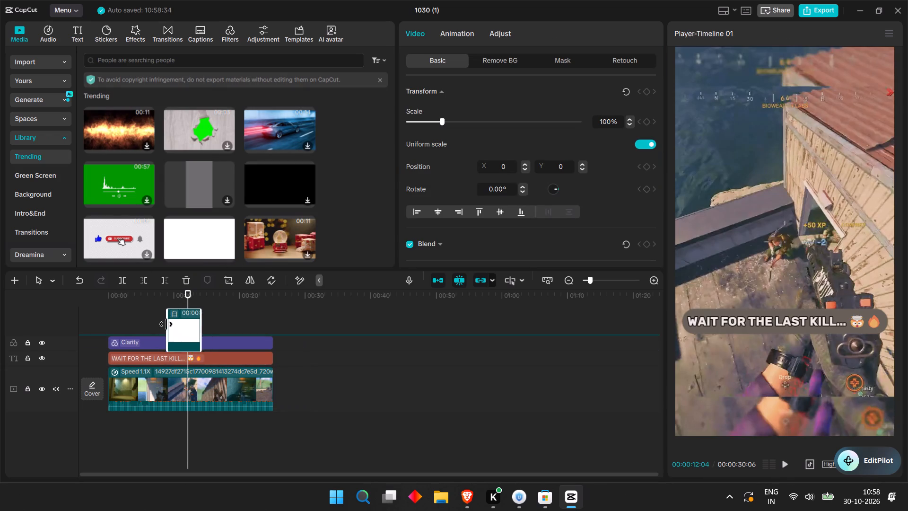
{"action": "left_click_drag", "start_coordinate": [166, 324], "coordinate": [114, 320]}
{"action": "left_click_drag", "start_coordinate": [142, 357], "coordinate": [274, 358]}
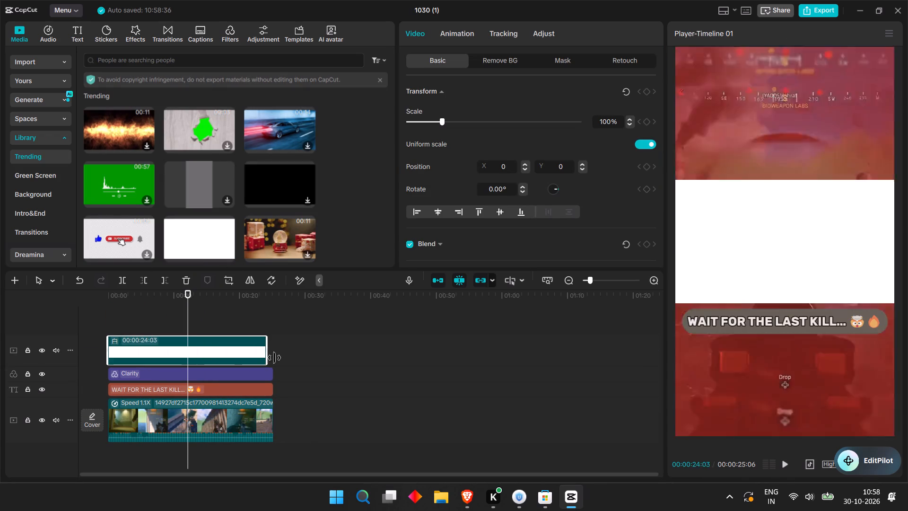
{"action": "left_click_drag", "start_coordinate": [274, 358], "coordinate": [275, 358]}
Move the white image flush with the top of the video frame, keeping it horizontally centred.
{"action": "left_click", "coordinate": [703, 213]}
{"action": "left_click_drag", "start_coordinate": [759, 220], "coordinate": [771, 102]}
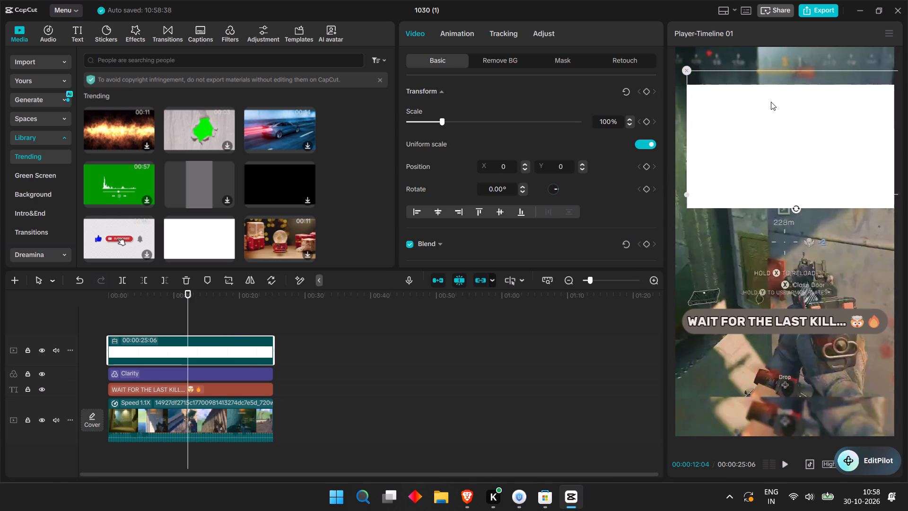
{"action": "left_click_drag", "start_coordinate": [771, 102], "coordinate": [755, 98]}
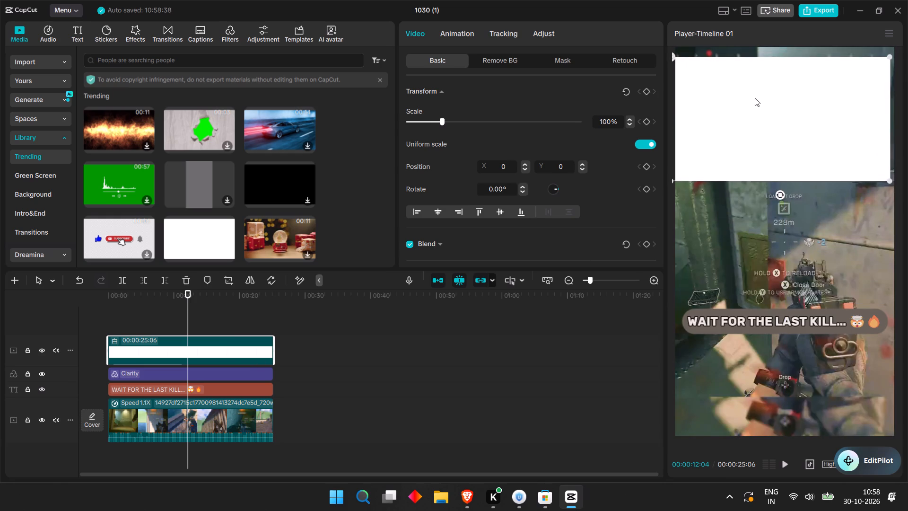
{"action": "left_click_drag", "start_coordinate": [755, 98], "coordinate": [760, 87]}
{"action": "scroll", "coordinate": [479, 161], "scroll_direction": "down", "scroll_amount": 4}
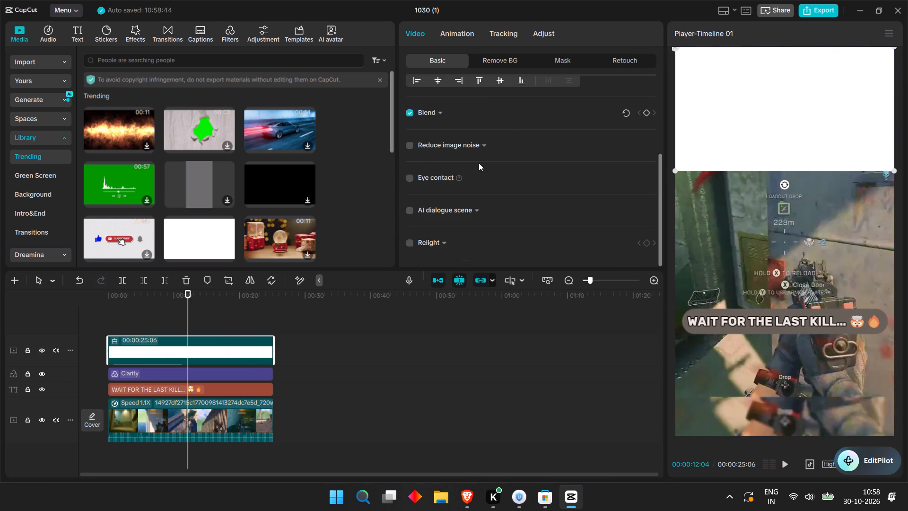
Replace the white overlay with the trending plain black library image and shift it along the top edge of the video frame.
{"action": "scroll", "coordinate": [479, 163], "scroll_direction": "down", "scroll_amount": 1}
{"action": "scroll", "coordinate": [479, 163], "scroll_direction": "up", "scroll_amount": 1}
{"action": "left_click", "coordinate": [269, 192]}
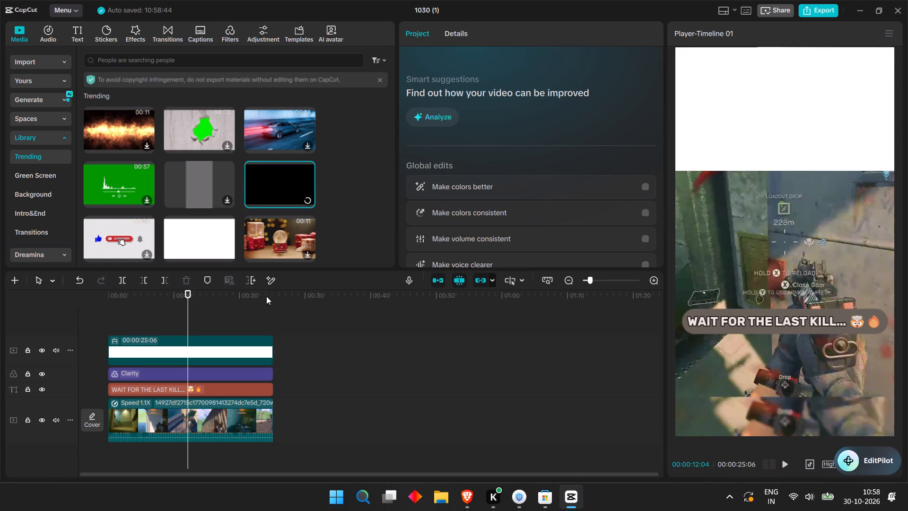
{"action": "left_click_drag", "start_coordinate": [273, 175], "coordinate": [147, 335]}
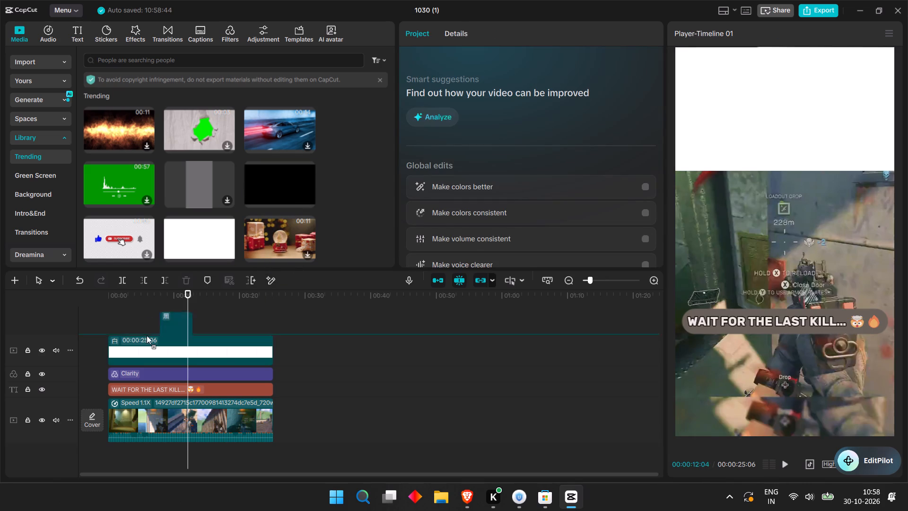
{"action": "left_click_drag", "start_coordinate": [147, 335], "coordinate": [122, 345]}
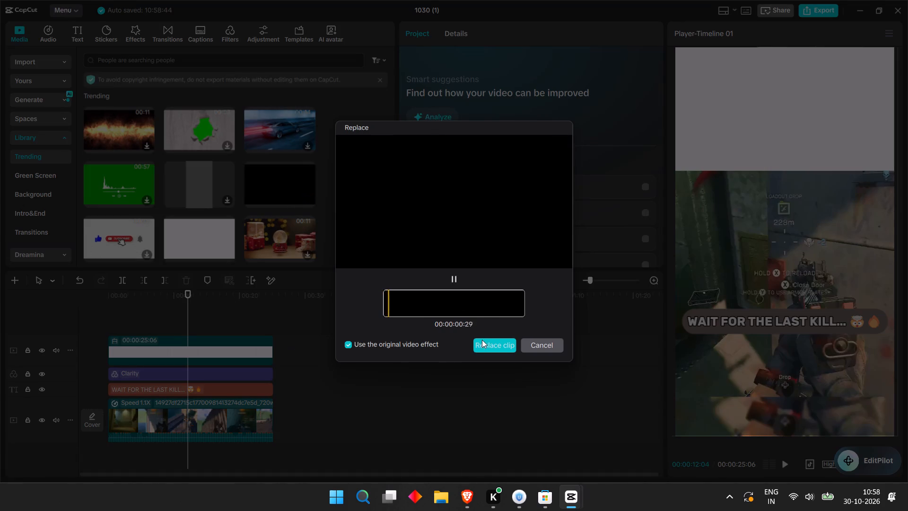
{"action": "left_click", "coordinate": [483, 340]}
{"action": "left_click", "coordinate": [739, 118]}
{"action": "left_click_drag", "start_coordinate": [774, 106], "coordinate": [783, 100]}
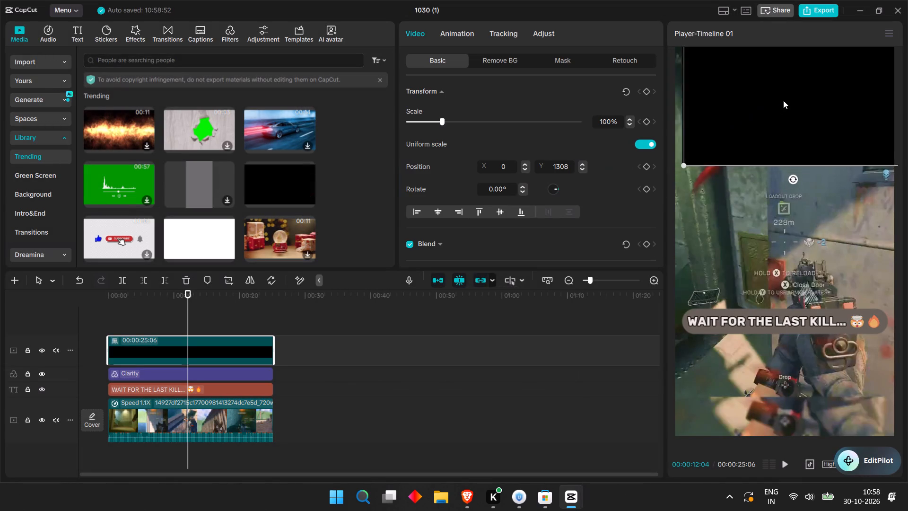
{"action": "left_click_drag", "start_coordinate": [783, 100], "coordinate": [768, 107]}
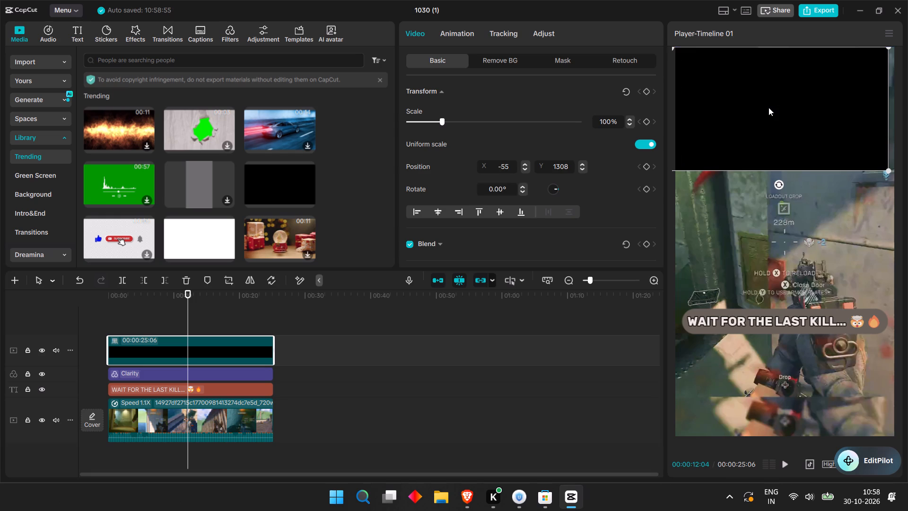
Duplicate the black image on a new layer from the timeline start and place the copy at the frame's bottom, at X 0, Y -1486.
{"action": "key", "text": "ctrl+c"}
{"action": "key", "text": "ctrl+v"}
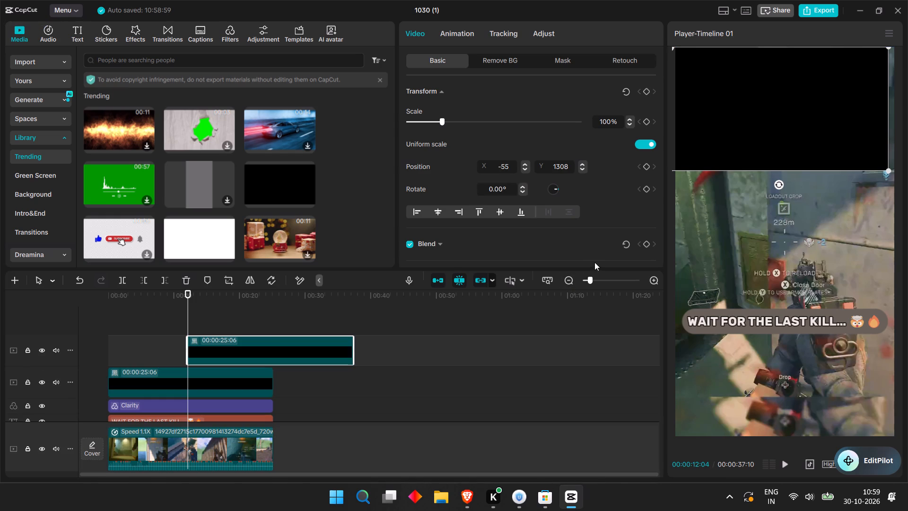
{"action": "left_click_drag", "start_coordinate": [263, 348], "coordinate": [186, 348]}
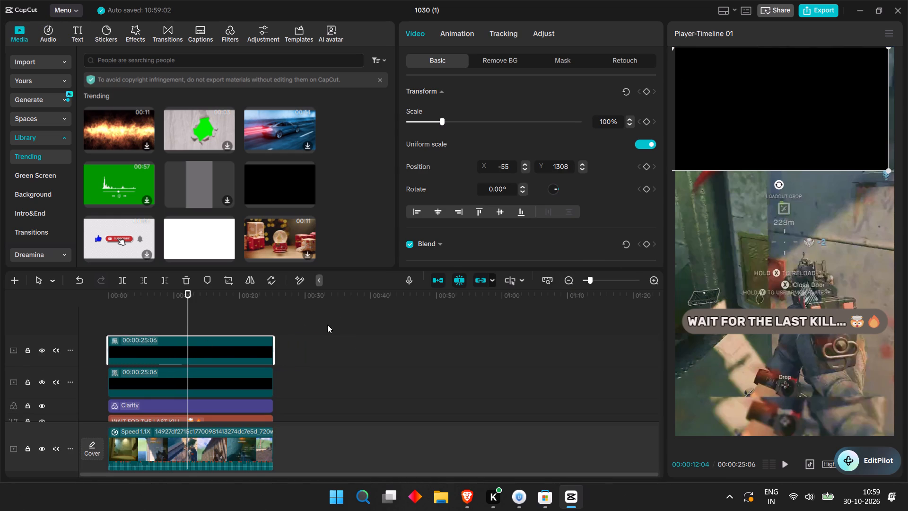
{"action": "left_click_drag", "start_coordinate": [845, 109], "coordinate": [852, 390]}
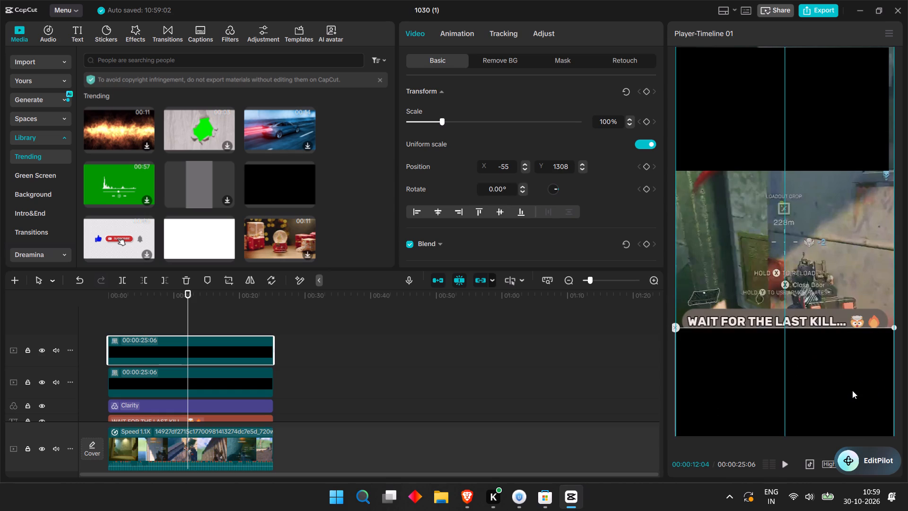
{"action": "left_click_drag", "start_coordinate": [852, 390], "coordinate": [853, 393]}
Move the hook text up to the top black bar's lower edge and bring its layer above both black images.
{"action": "left_click", "coordinate": [759, 322]}
{"action": "left_click_drag", "start_coordinate": [759, 322], "coordinate": [759, 321]}
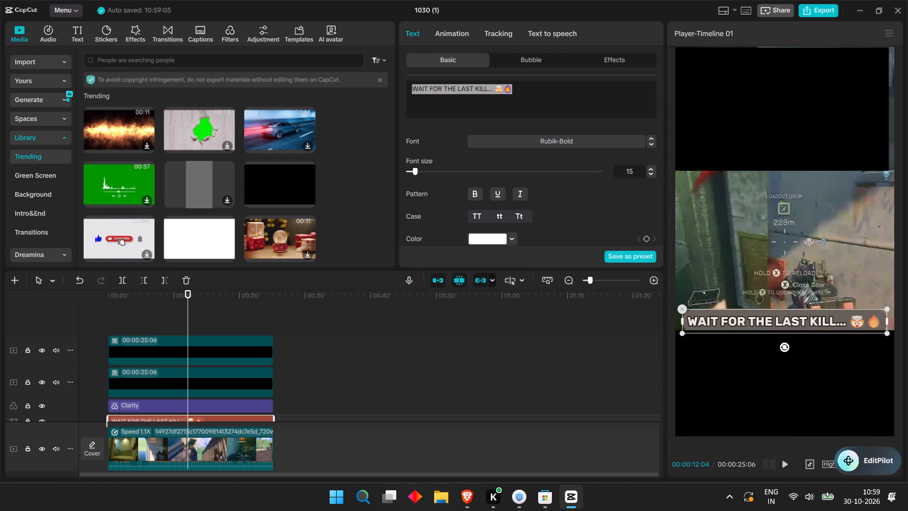
{"action": "left_click_drag", "start_coordinate": [759, 321], "coordinate": [762, 161]}
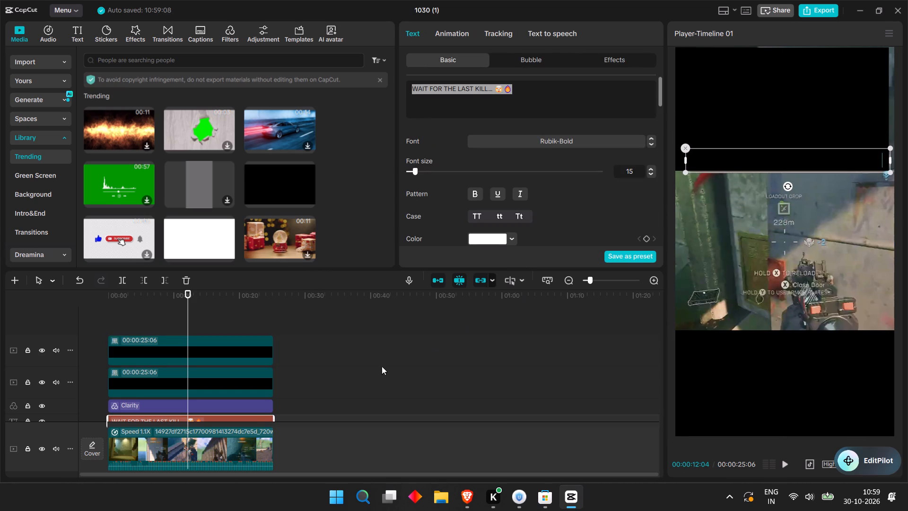
{"action": "left_click_drag", "start_coordinate": [252, 417], "coordinate": [255, 325]}
{"action": "left_click_drag", "start_coordinate": [824, 156], "coordinate": [811, 154]}
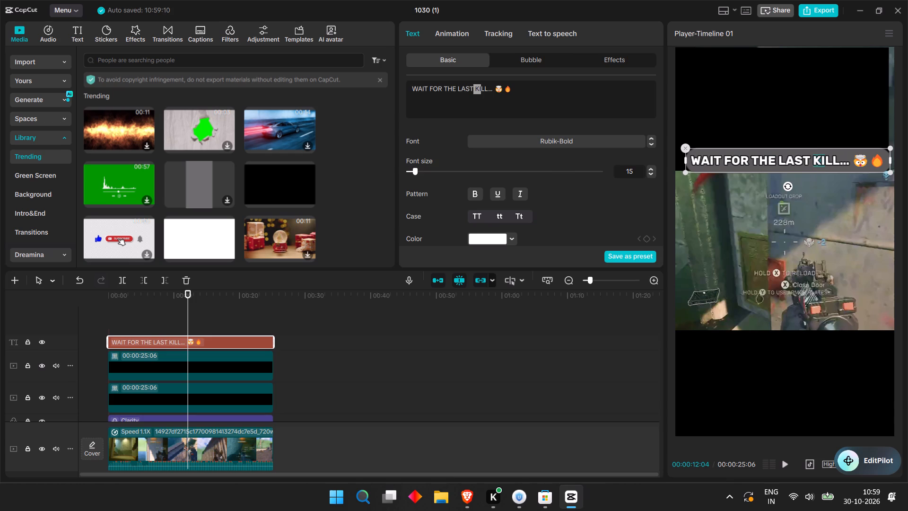
Reposition the top black bar at X 0, Y 1349 so it spans the full frame width.
{"action": "left_click", "coordinate": [810, 111]}
{"action": "left_click_drag", "start_coordinate": [793, 155], "coordinate": [787, 146]}
{"action": "left_click_drag", "start_coordinate": [814, 111], "coordinate": [819, 125]}
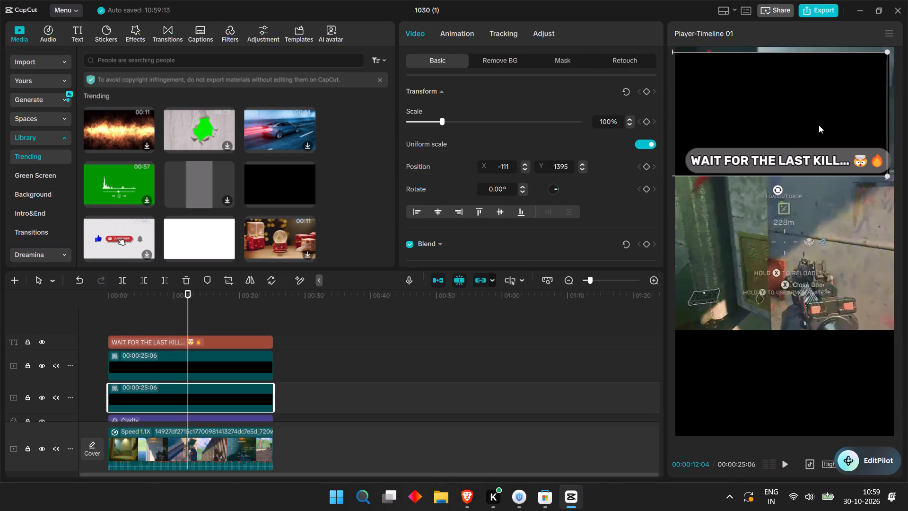
{"action": "left_click_drag", "start_coordinate": [819, 125], "coordinate": [826, 115]}
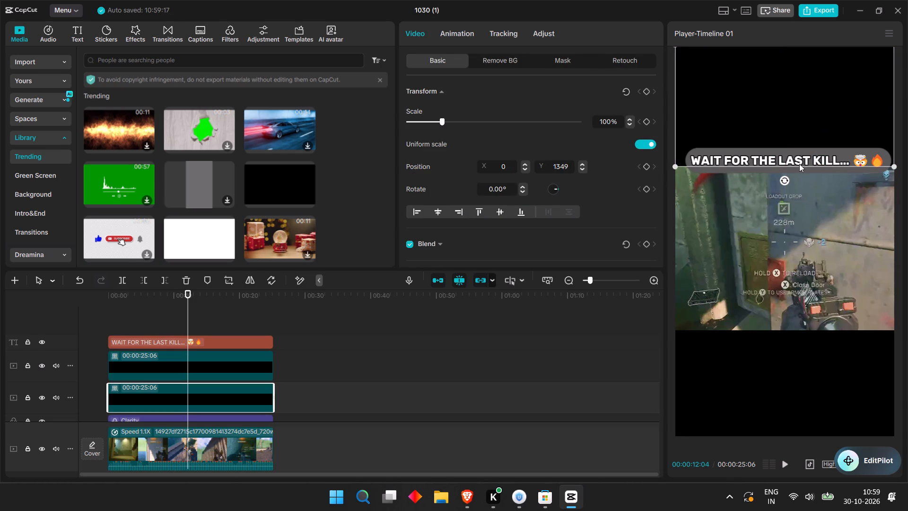
Raise the hook text fully onto the top black bar, horizontally centred just above the gameplay footage.
{"action": "left_click", "coordinate": [800, 161]}
{"action": "left_click", "coordinate": [816, 150]}
{"action": "left_click", "coordinate": [252, 335]}
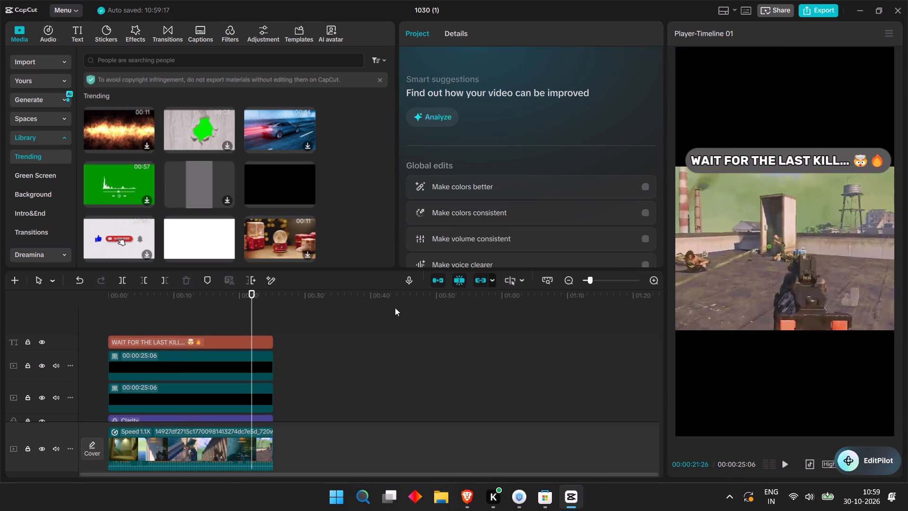
{"action": "left_click", "coordinate": [234, 345]}
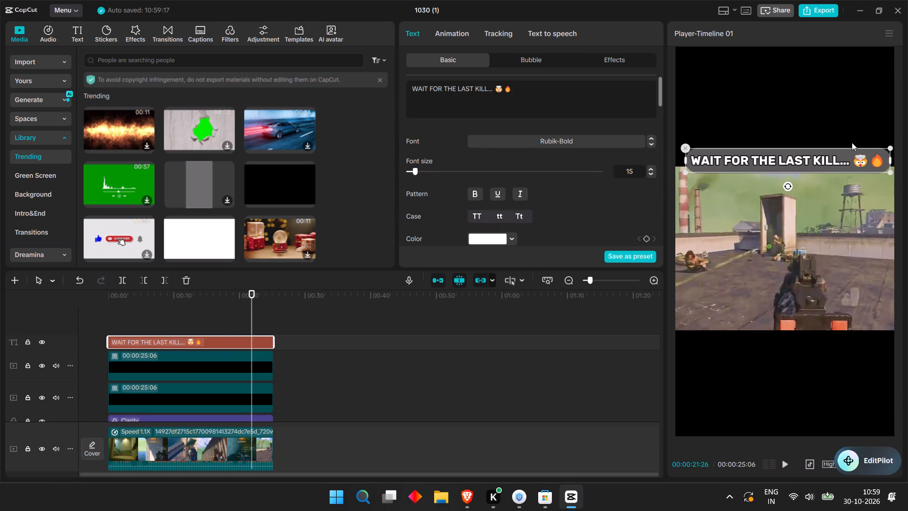
{"action": "left_click_drag", "start_coordinate": [838, 160], "coordinate": [836, 148]}
{"action": "scroll", "coordinate": [548, 170], "scroll_direction": "down", "scroll_amount": 4}
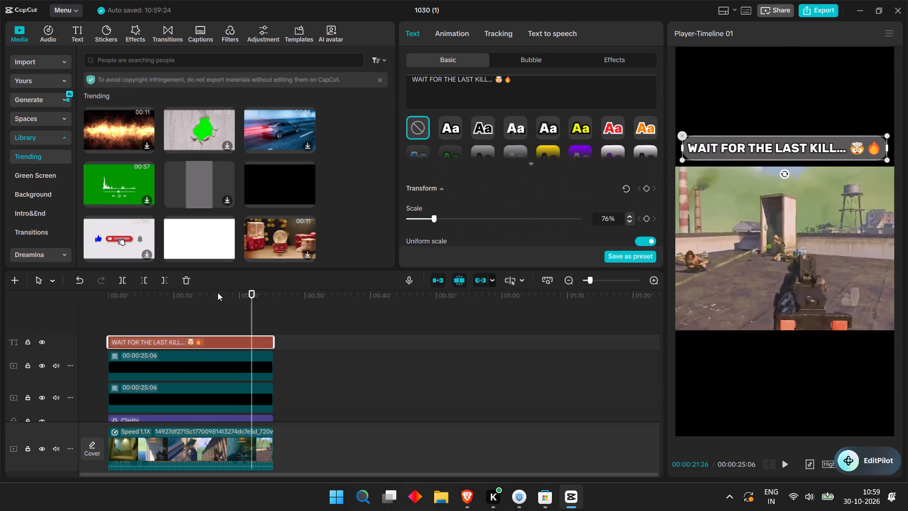
Play the clip from the start to its end to check the hook text and both black bars.
{"action": "left_click_drag", "start_coordinate": [228, 293], "coordinate": [72, 301]}
{"action": "key", "text": "space"}
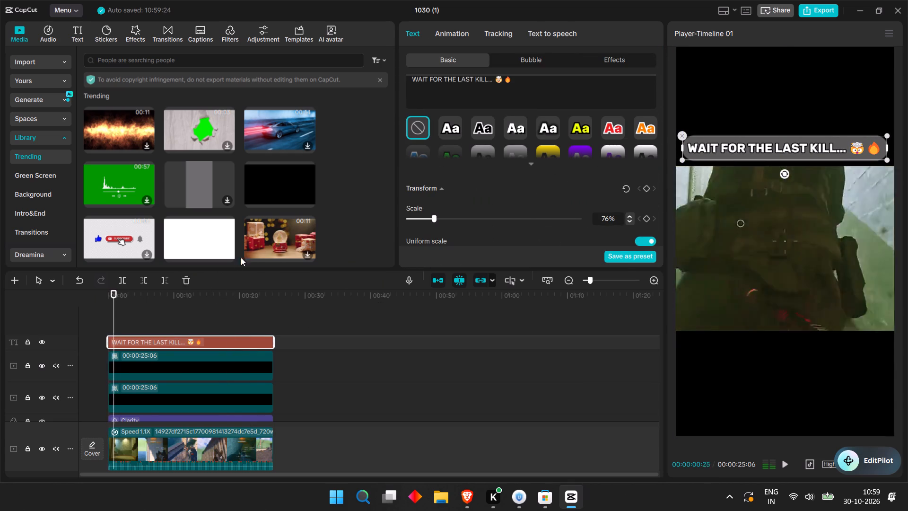
{"action": "left_click", "coordinate": [735, 367]}
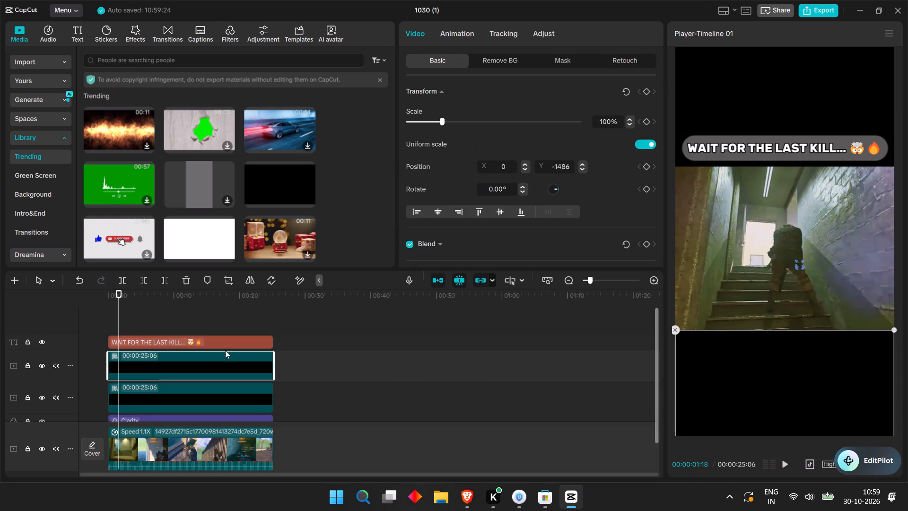
{"action": "left_click_drag", "start_coordinate": [120, 297], "coordinate": [95, 300]}
{"action": "left_click", "coordinate": [114, 340]}
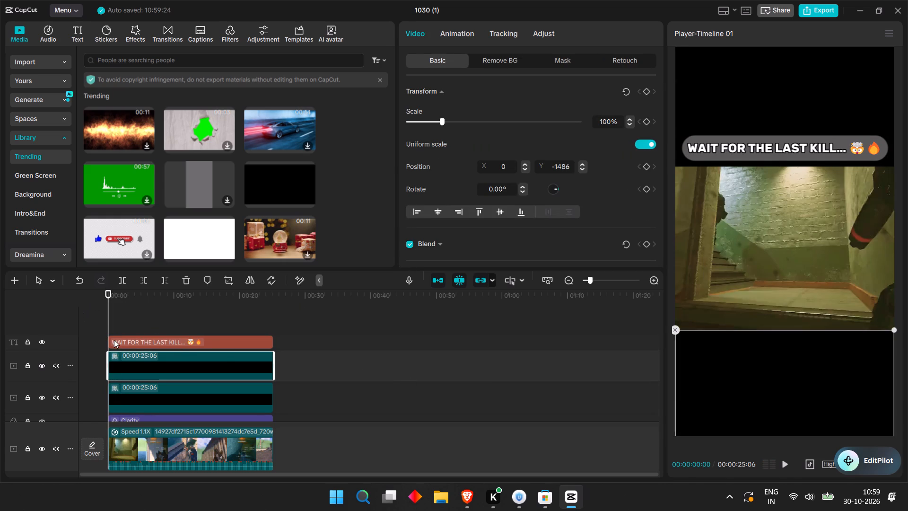
{"action": "left_click_drag", "start_coordinate": [108, 343], "coordinate": [103, 343]}
{"action": "left_click", "coordinate": [120, 313]}
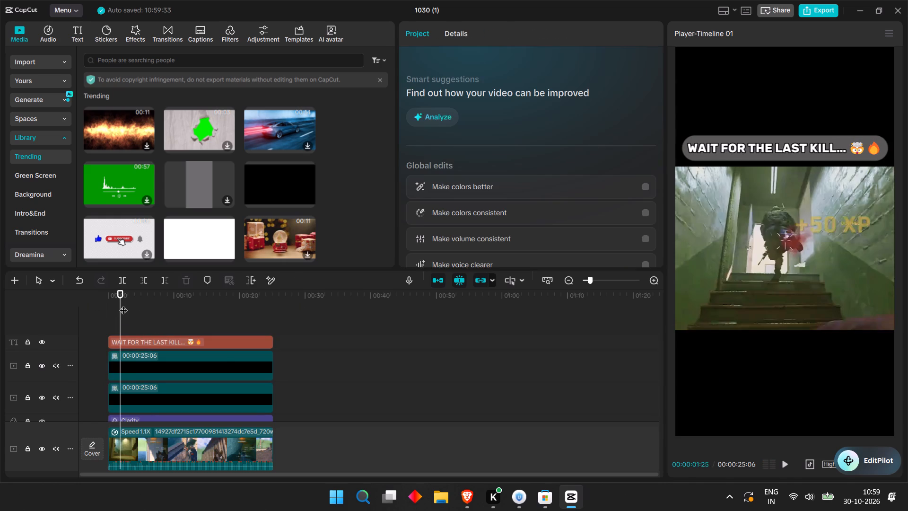
{"action": "left_click_drag", "start_coordinate": [125, 296], "coordinate": [95, 303]}
{"action": "key", "text": "space"}
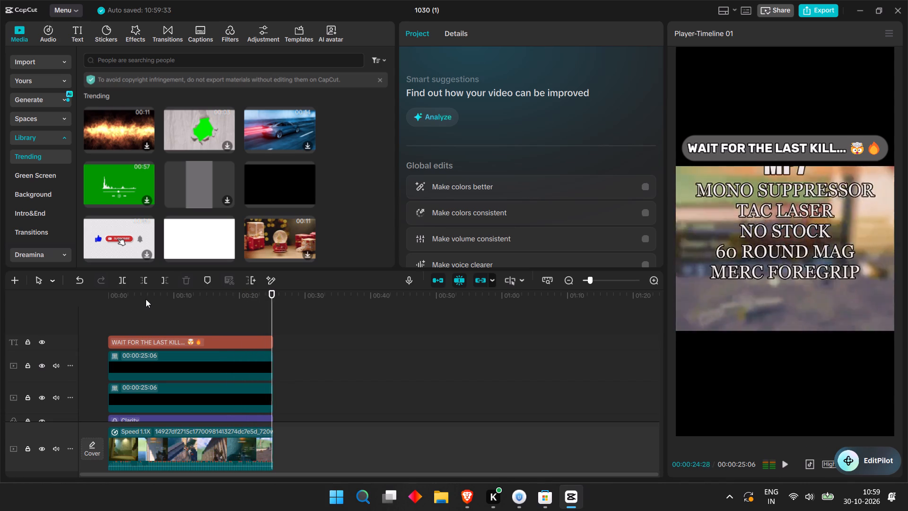
Scrub back through the clip from its end and replay it from about four seconds to review the kills.
{"action": "left_click", "coordinate": [805, 242]}
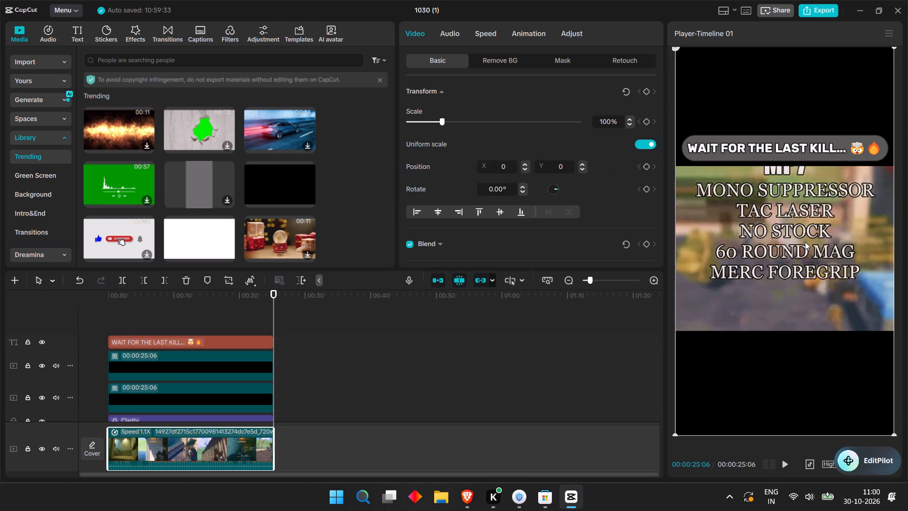
{"action": "left_click_drag", "start_coordinate": [277, 299], "coordinate": [263, 305]}
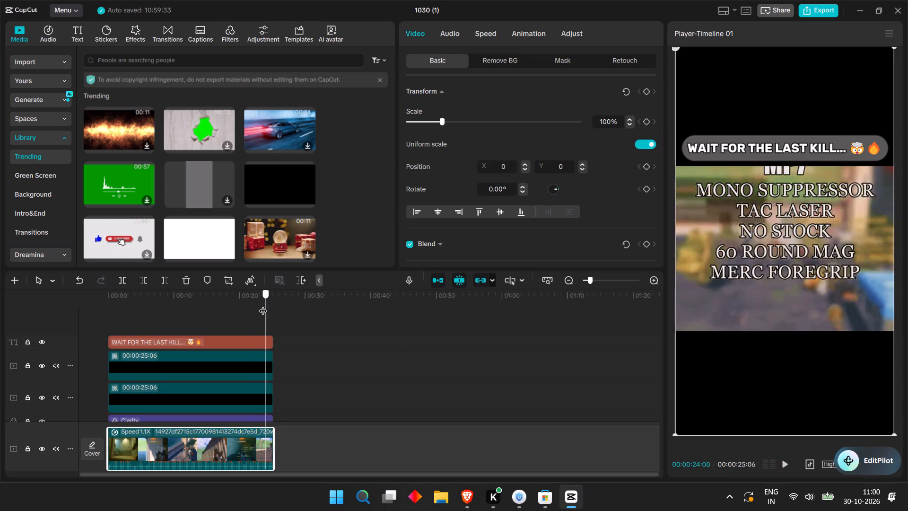
{"action": "left_click_drag", "start_coordinate": [263, 305], "coordinate": [264, 306]}
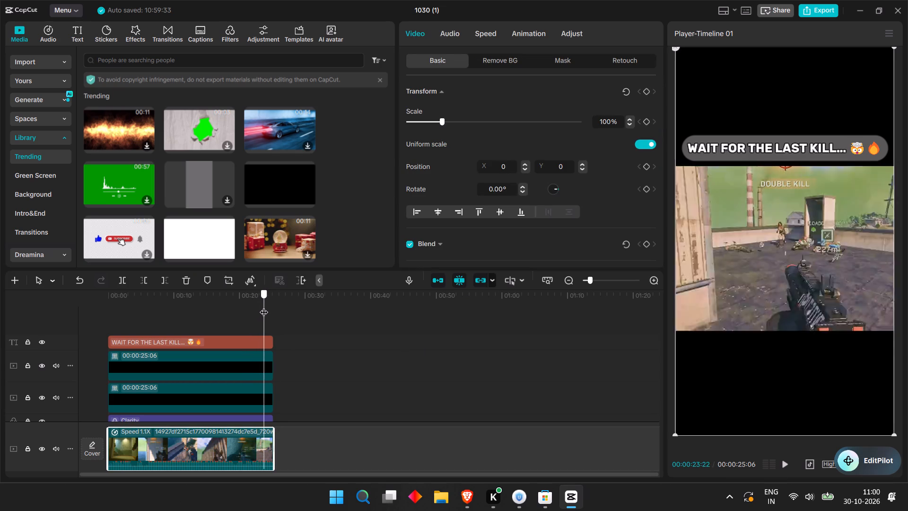
{"action": "left_click_drag", "start_coordinate": [264, 306], "coordinate": [244, 311]}
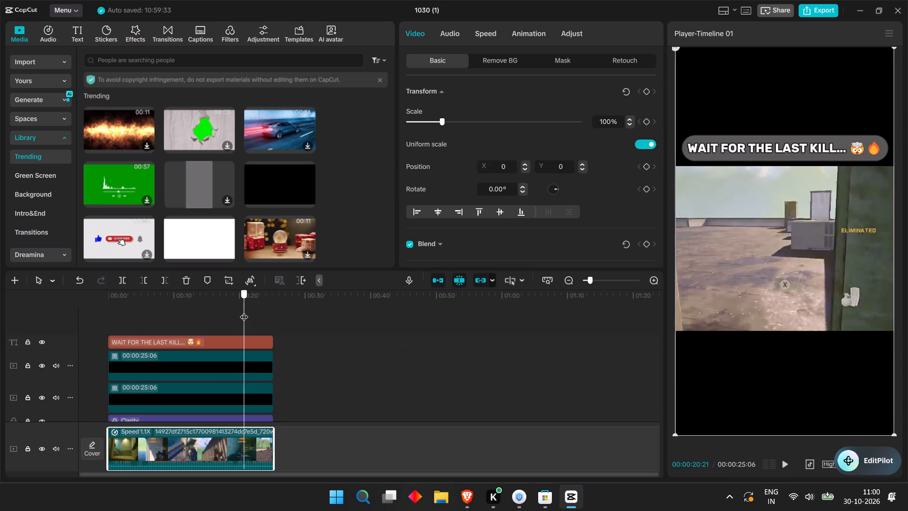
{"action": "left_click_drag", "start_coordinate": [244, 311], "coordinate": [137, 335]}
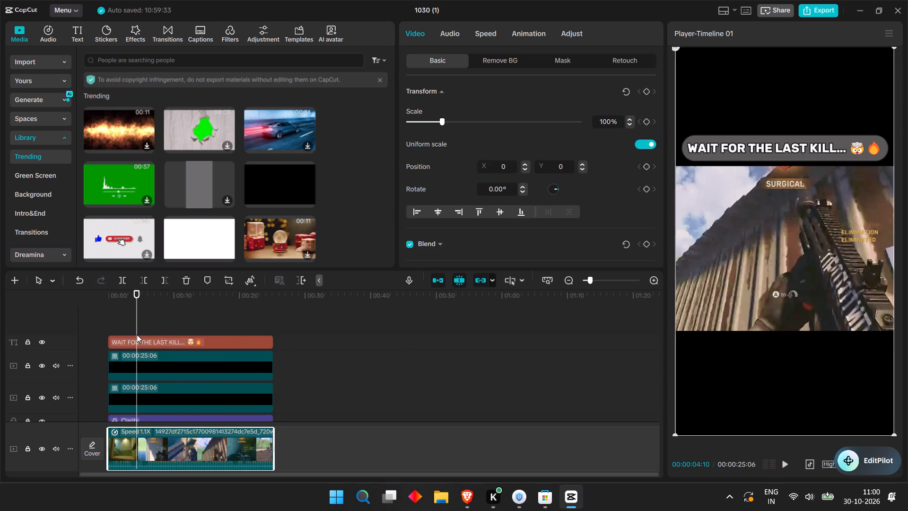
{"action": "key", "text": "space"}
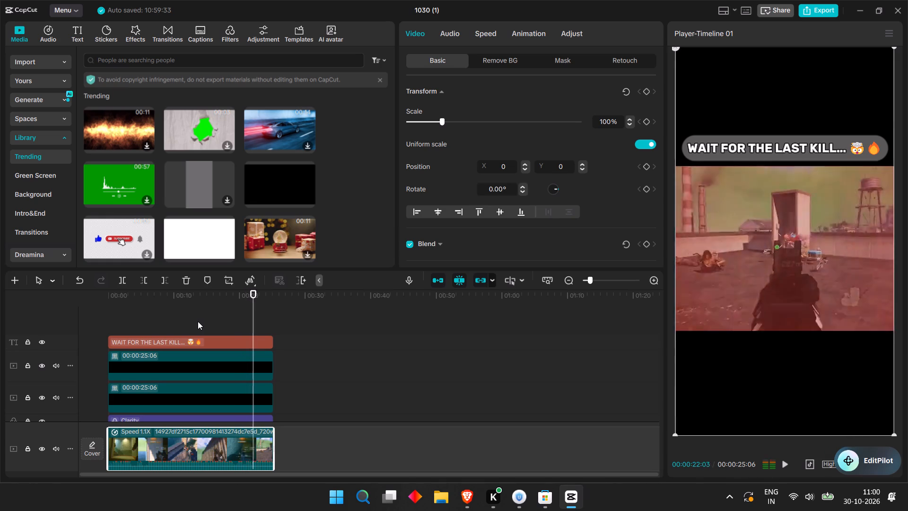
{"action": "key", "text": "space"}
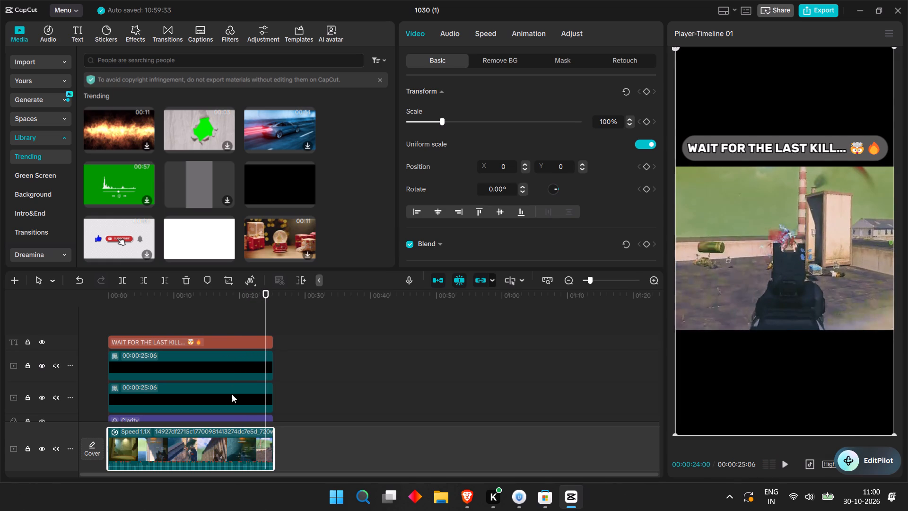
Copy all timeline layers together: the hook text, both black bars, the Clarity filter and the gameplay clip.
{"action": "left_click", "coordinate": [263, 347]}
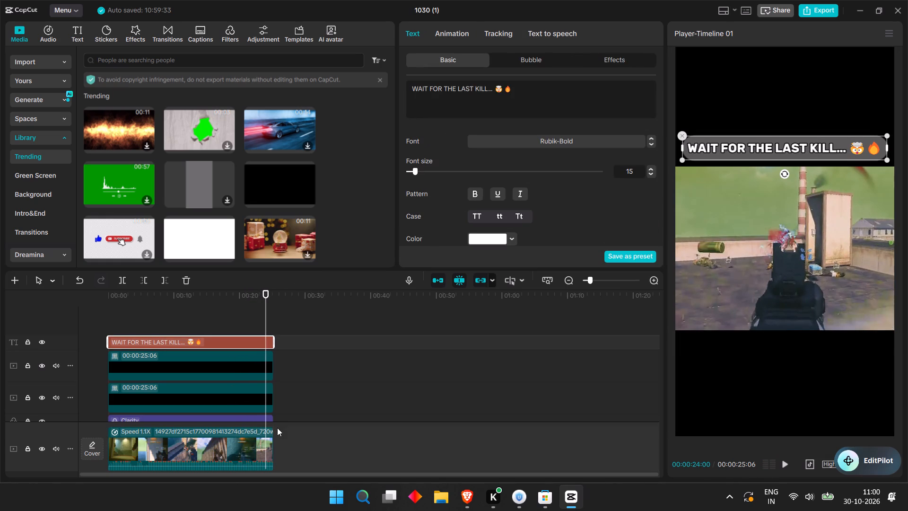
{"action": "scroll", "coordinate": [297, 447], "scroll_direction": "down", "scroll_amount": 3}
{"action": "left_click_drag", "start_coordinate": [276, 467], "coordinate": [254, 336]}
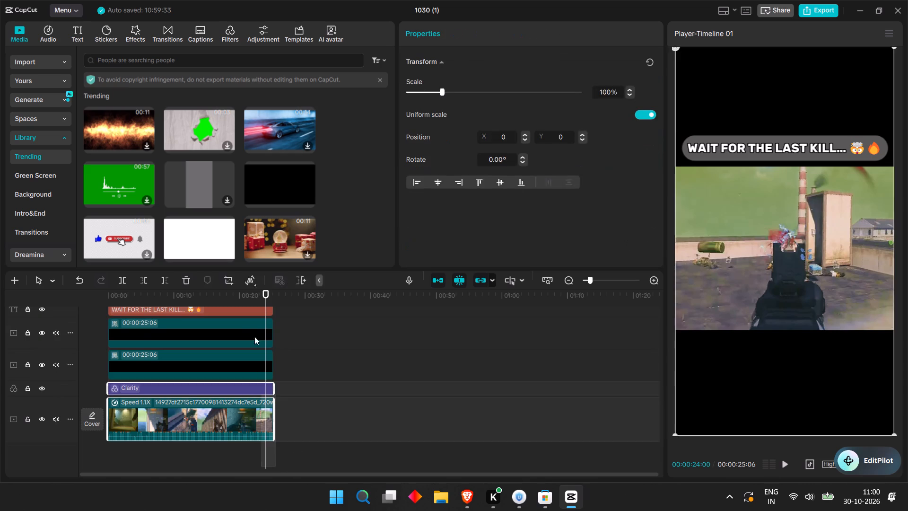
{"action": "left_click_drag", "start_coordinate": [254, 336], "coordinate": [254, 296]}
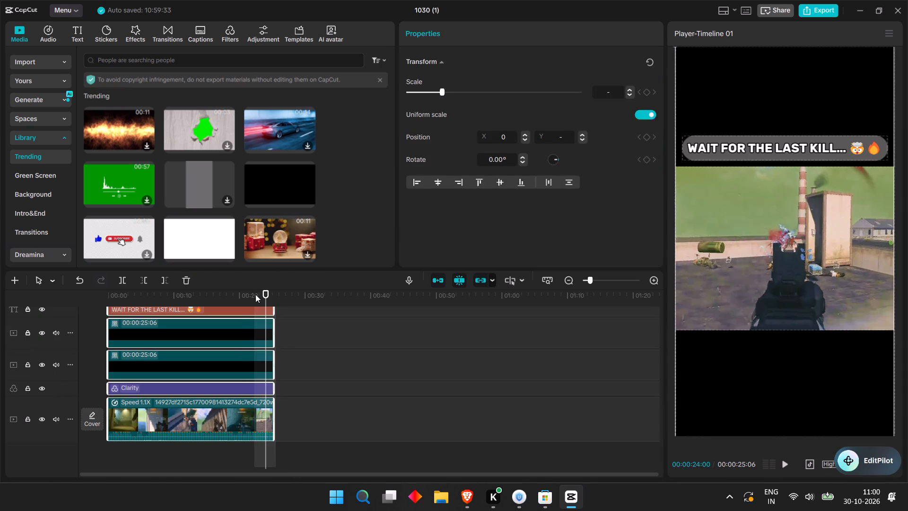
{"action": "key", "text": "ctrl+c"}
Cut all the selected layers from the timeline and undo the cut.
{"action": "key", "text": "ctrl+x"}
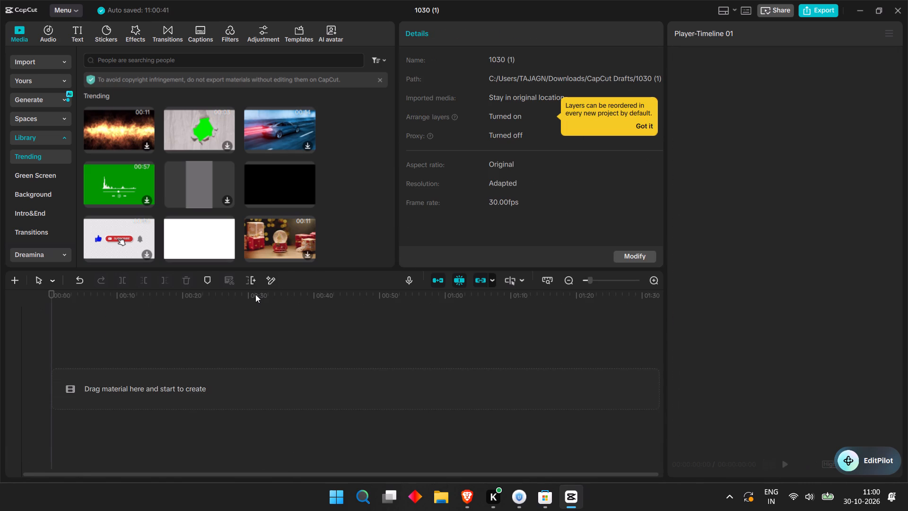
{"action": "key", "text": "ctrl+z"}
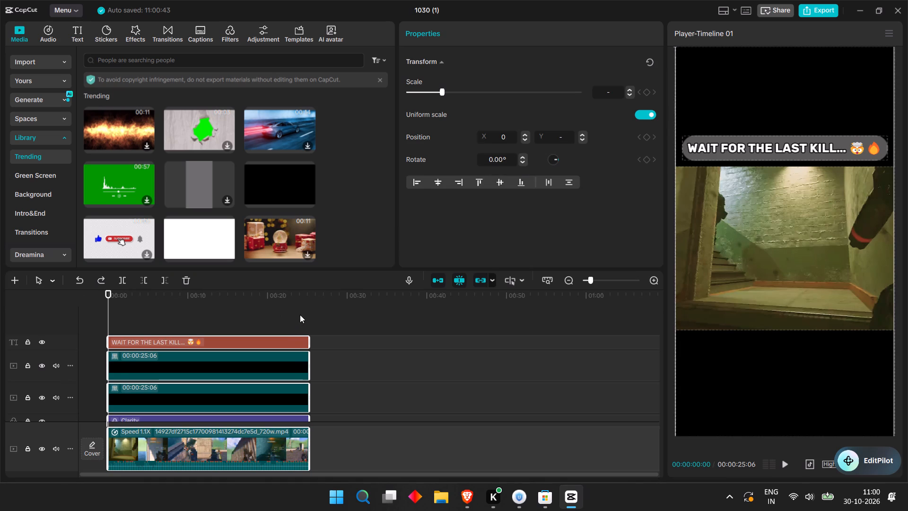
Deselect the layers and replay the clip from about 11 seconds to near its end to review the last kills.
{"action": "left_click", "coordinate": [300, 315]}
{"action": "left_click", "coordinate": [297, 311]}
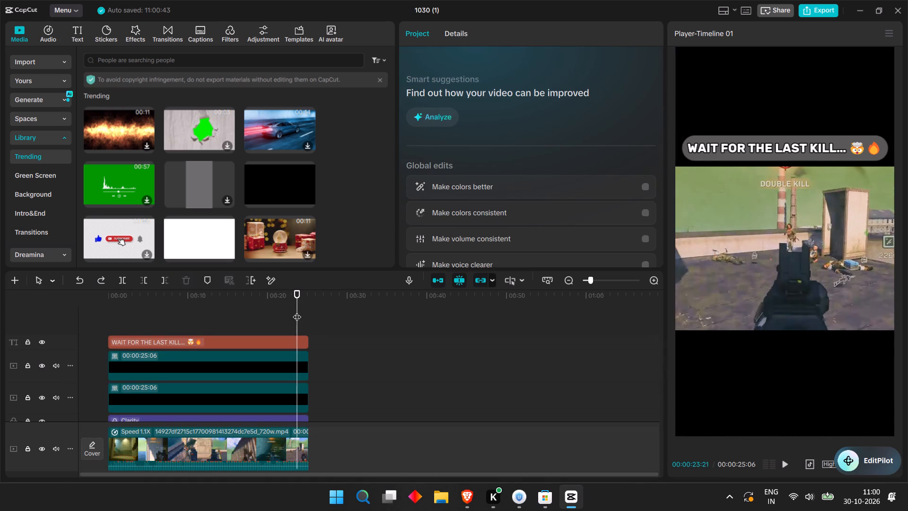
{"action": "scroll", "coordinate": [297, 337], "scroll_direction": "down", "scroll_amount": 5}
{"action": "left_click", "coordinate": [329, 452]}
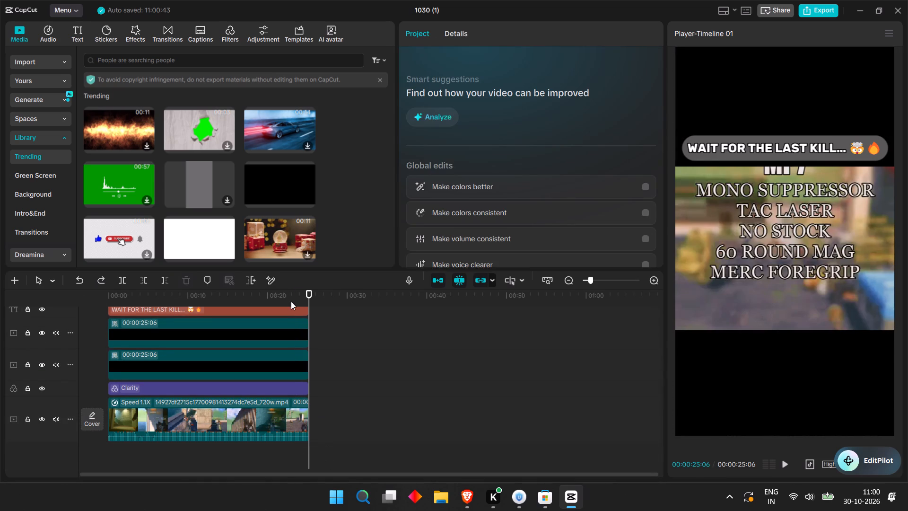
{"action": "left_click", "coordinate": [291, 301]}
{"action": "left_click_drag", "start_coordinate": [291, 301], "coordinate": [197, 317]}
{"action": "key", "text": "space"}
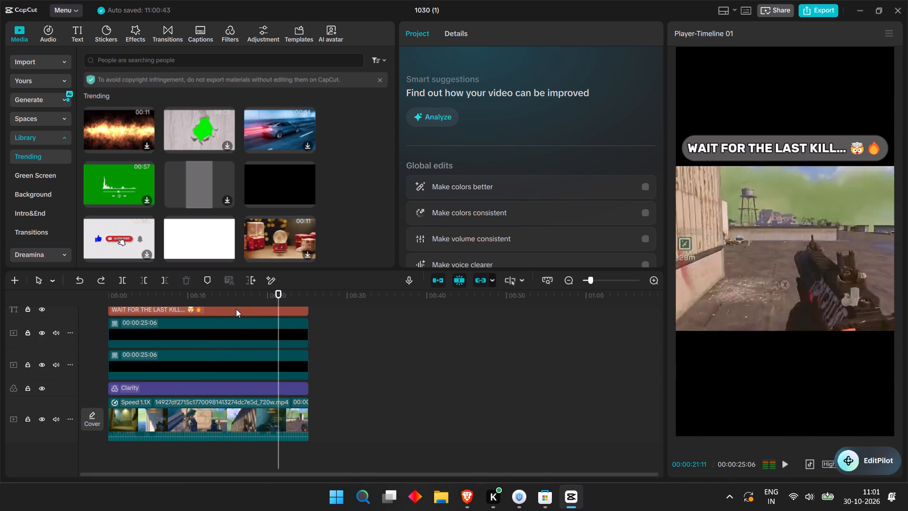
{"action": "key", "text": "space"}
{"action": "key", "text": "space"}
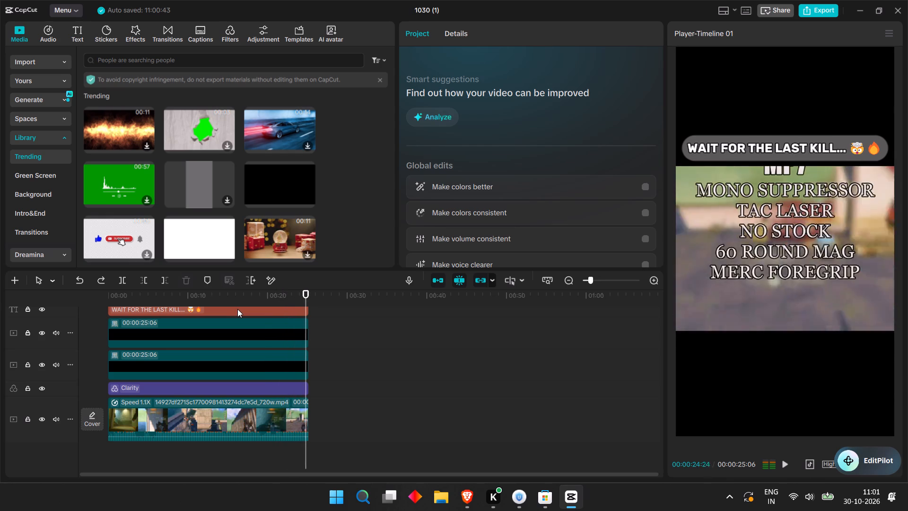
{"action": "key", "text": "space"}
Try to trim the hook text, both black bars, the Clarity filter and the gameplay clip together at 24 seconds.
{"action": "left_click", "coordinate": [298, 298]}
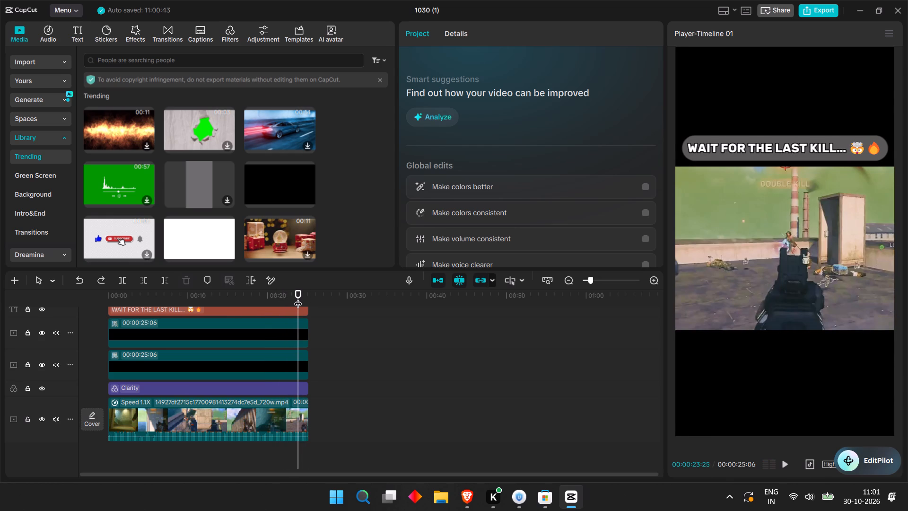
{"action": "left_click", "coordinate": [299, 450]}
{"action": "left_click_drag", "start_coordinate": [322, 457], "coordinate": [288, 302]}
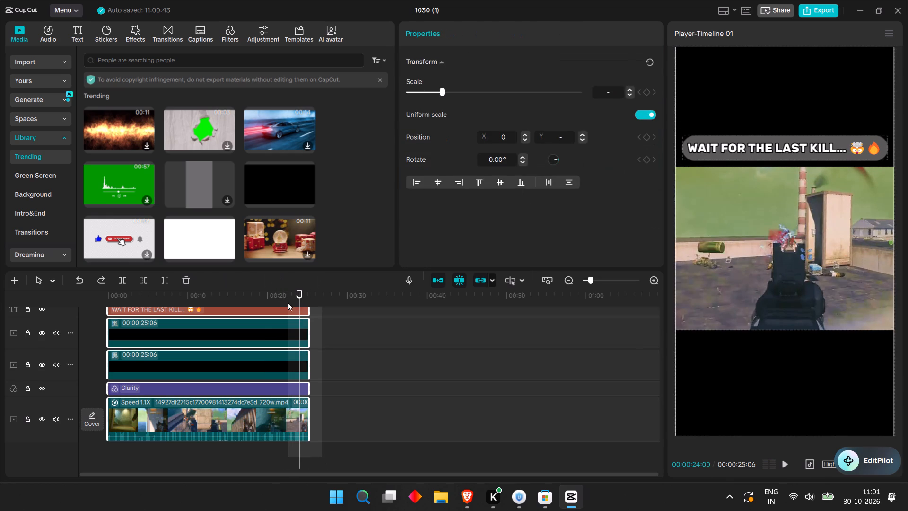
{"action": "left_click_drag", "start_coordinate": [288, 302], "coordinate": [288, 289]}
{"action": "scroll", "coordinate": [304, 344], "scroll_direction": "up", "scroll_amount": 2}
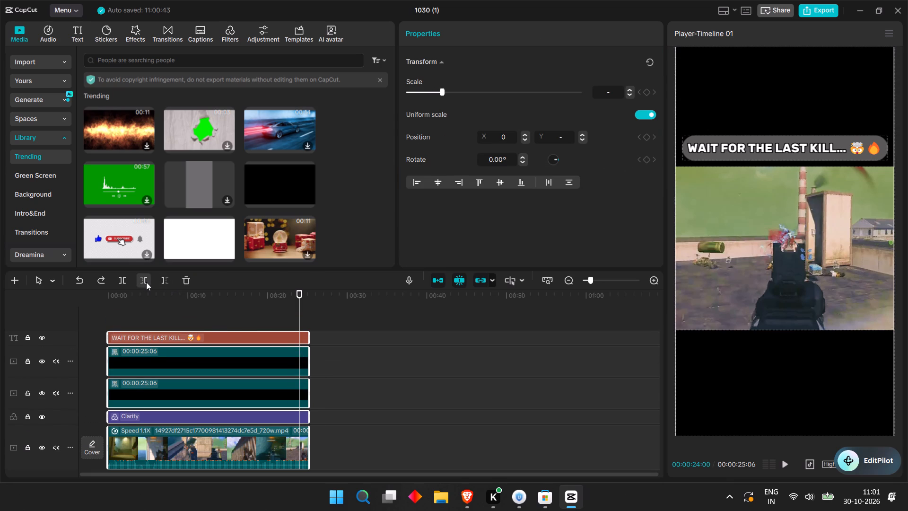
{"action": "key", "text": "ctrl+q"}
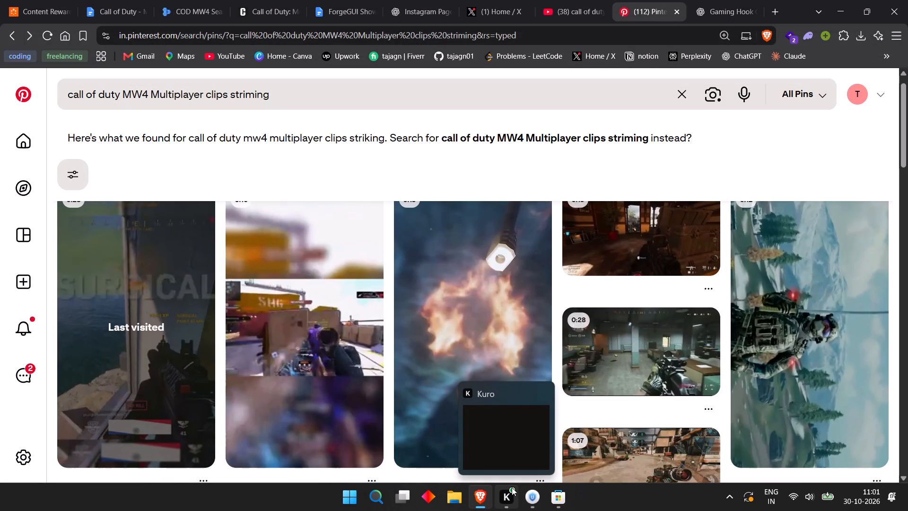
Find CapCut in the app launcher and reopen it.
{"action": "key", "text": "alt+space"}
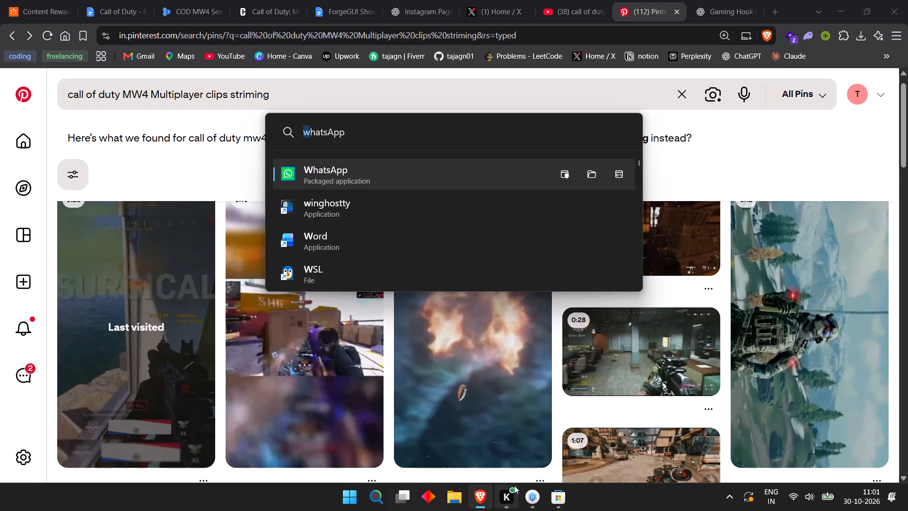
{"action": "type", "text": "ca"}
{"action": "left_click", "coordinate": [349, 167]}
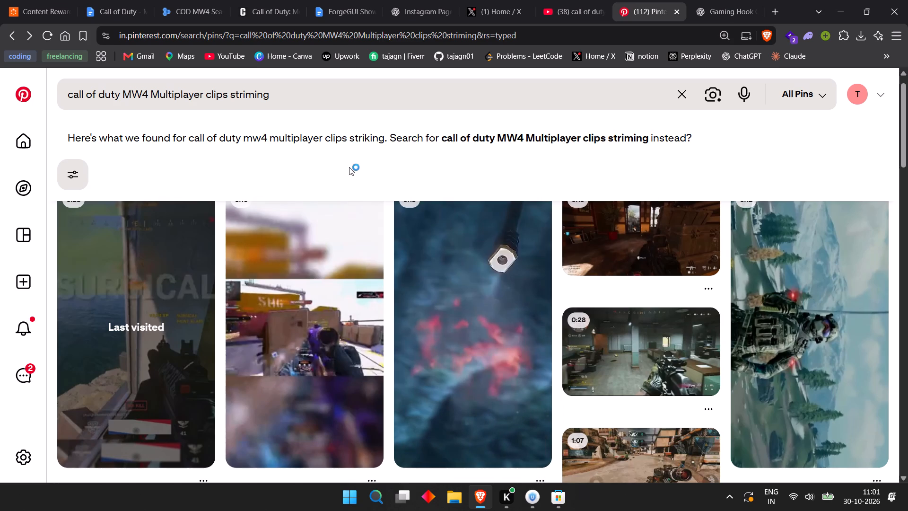
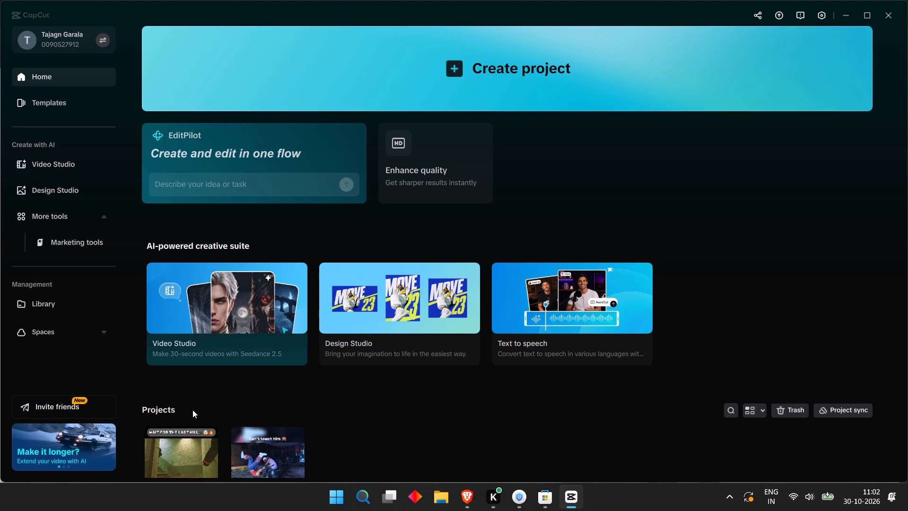
Open the project 1030 (1) with the "WAIT FOR THE LAST KILL..." hook from the projects list.
{"action": "scroll", "coordinate": [166, 432], "scroll_direction": "down", "scroll_amount": 2}
{"action": "left_click", "coordinate": [172, 404]}
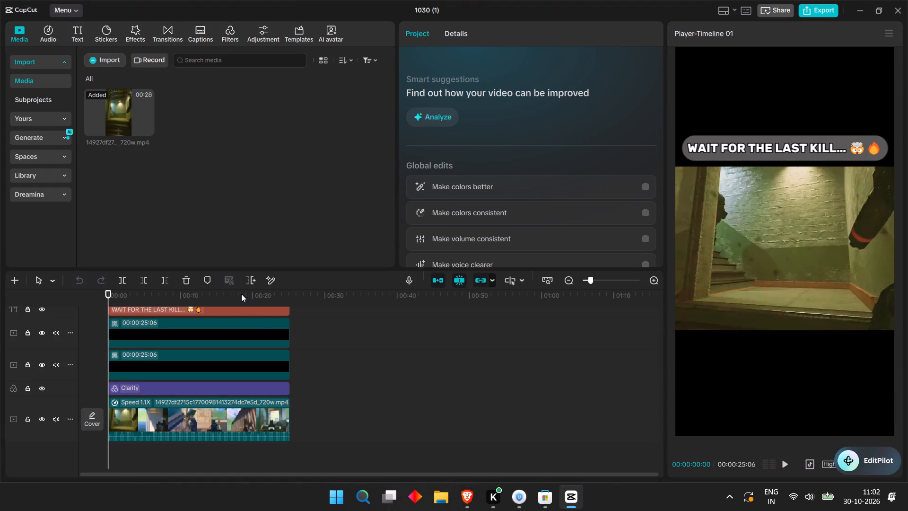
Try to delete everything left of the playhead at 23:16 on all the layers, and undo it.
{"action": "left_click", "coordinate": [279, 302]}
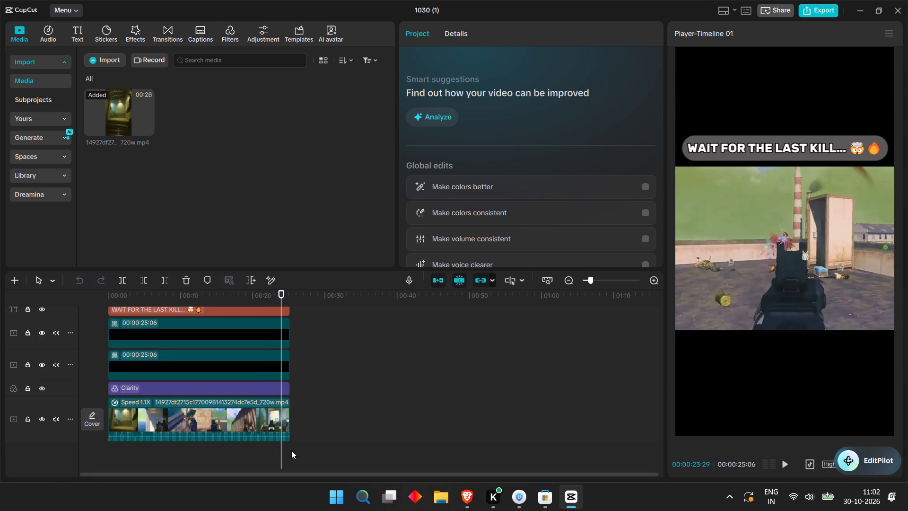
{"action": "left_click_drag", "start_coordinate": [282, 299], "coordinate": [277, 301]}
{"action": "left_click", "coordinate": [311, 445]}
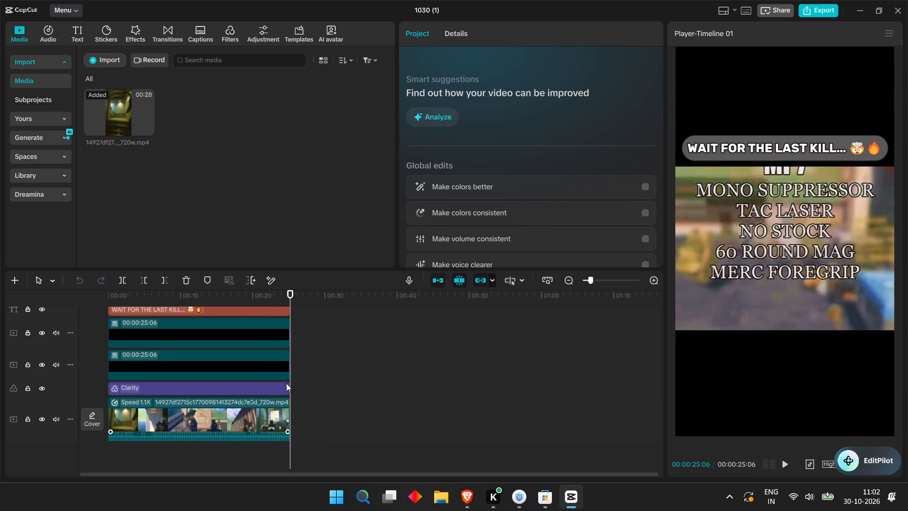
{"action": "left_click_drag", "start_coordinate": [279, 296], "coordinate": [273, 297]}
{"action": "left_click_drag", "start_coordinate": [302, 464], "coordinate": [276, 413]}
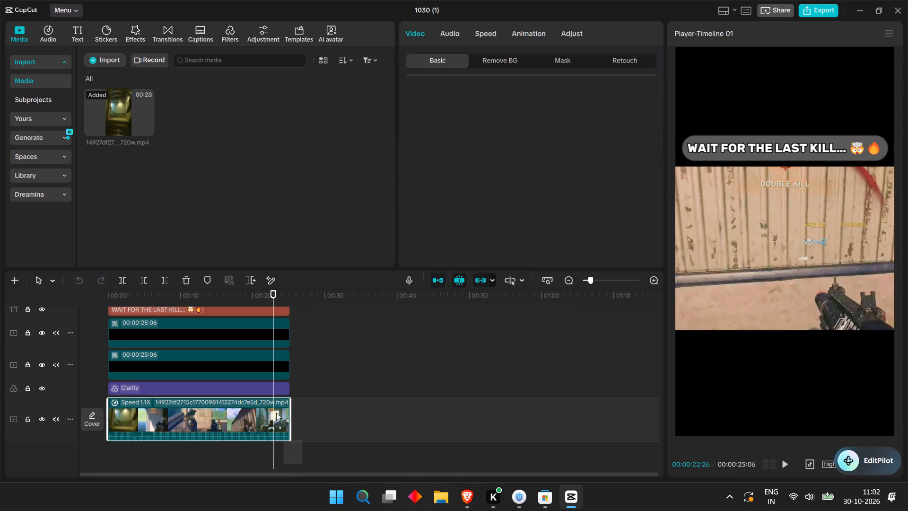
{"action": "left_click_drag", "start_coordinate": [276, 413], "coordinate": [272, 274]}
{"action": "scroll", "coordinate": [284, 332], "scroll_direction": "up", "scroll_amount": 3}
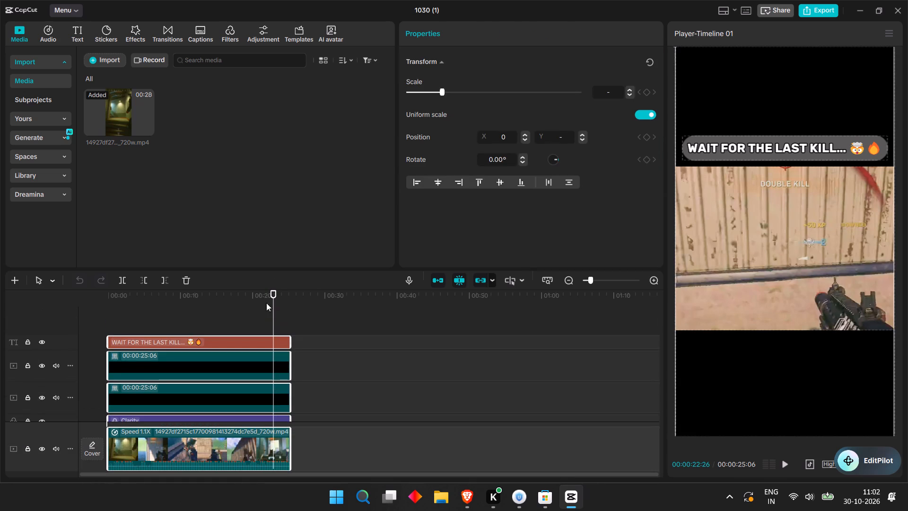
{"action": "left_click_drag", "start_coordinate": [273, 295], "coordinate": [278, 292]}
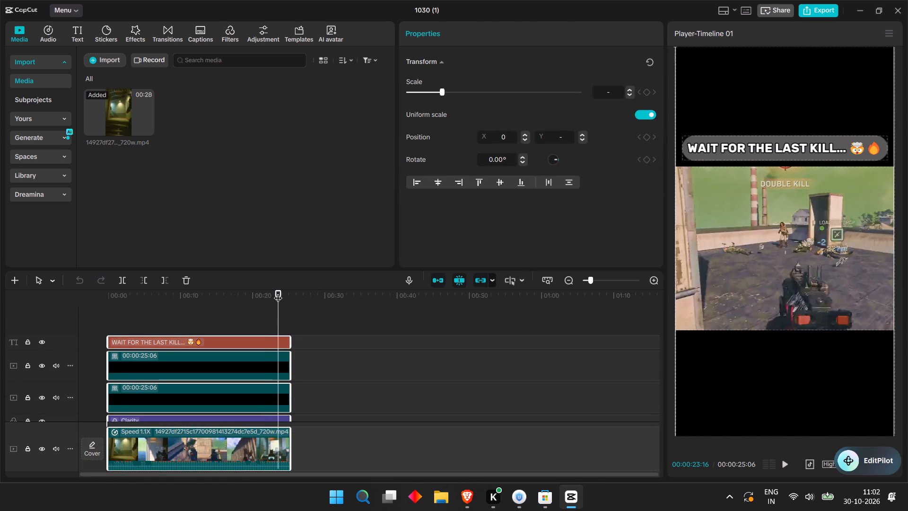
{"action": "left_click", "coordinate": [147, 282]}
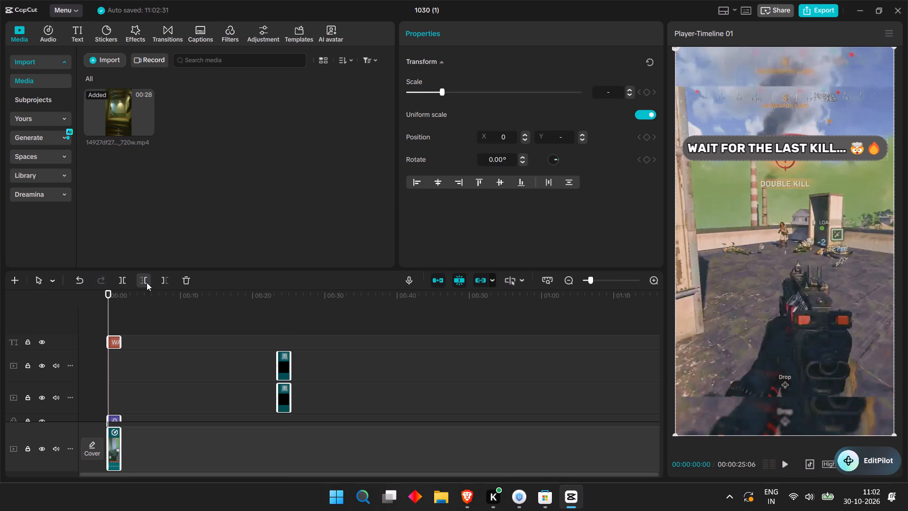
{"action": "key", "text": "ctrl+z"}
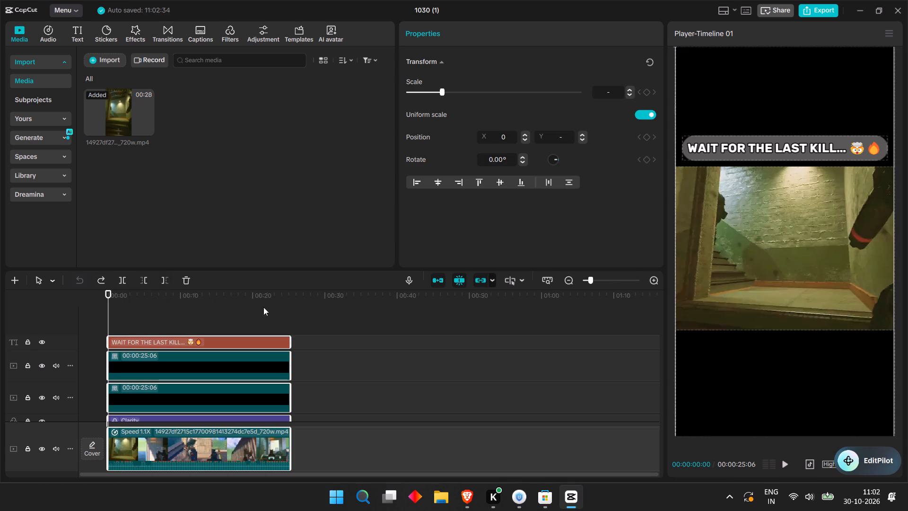
Split the hook text, both black bars, the Clarity filter and the gameplay clip at 23:24 and delete the remainder after it.
{"action": "left_click", "coordinate": [284, 307]}
{"action": "left_click_drag", "start_coordinate": [275, 295], "coordinate": [283, 293]}
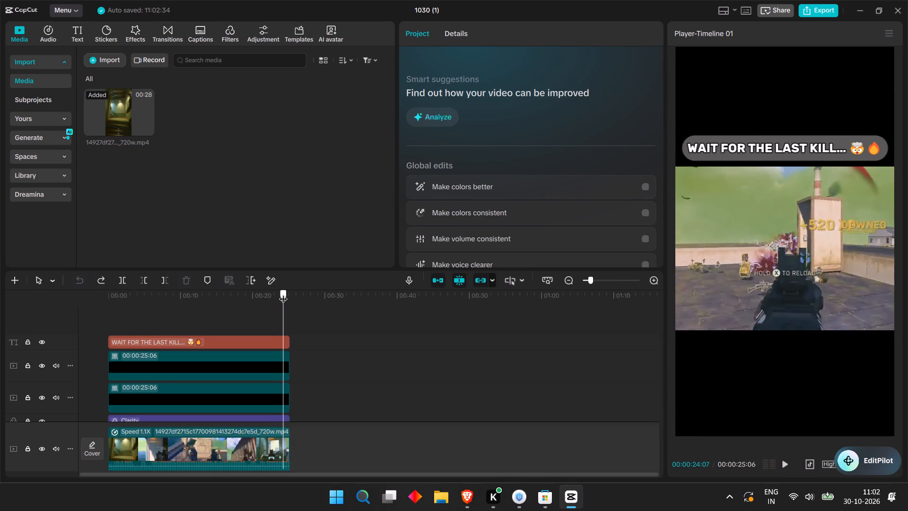
{"action": "left_click_drag", "start_coordinate": [283, 293], "coordinate": [280, 294]}
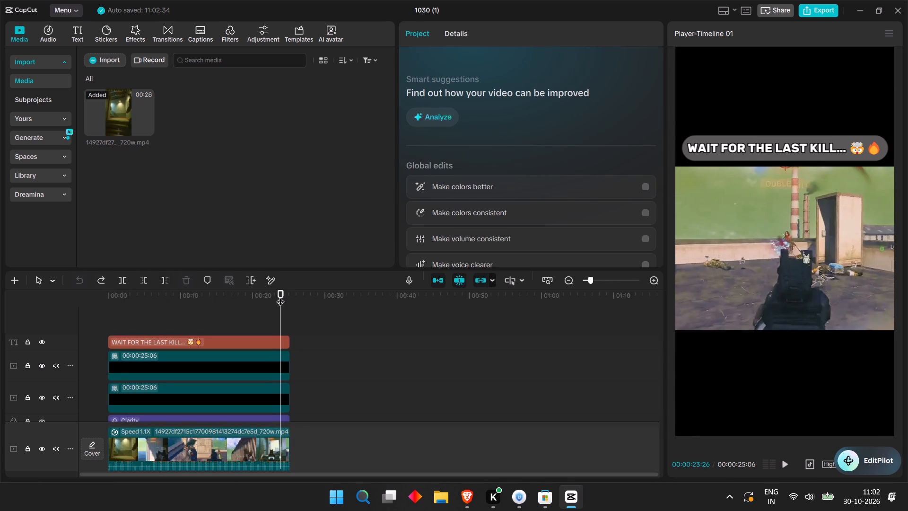
{"action": "key", "text": "space"}
{"action": "key", "text": "space"}
{"action": "key", "text": "space"}
{"action": "key", "text": "space"}
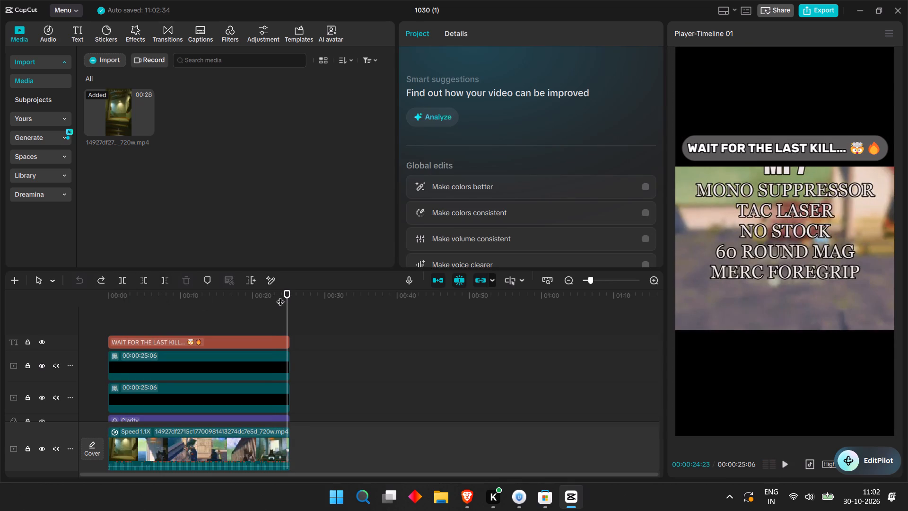
{"action": "left_click", "coordinate": [280, 296]}
{"action": "scroll", "coordinate": [280, 300], "scroll_direction": "down", "scroll_amount": 4}
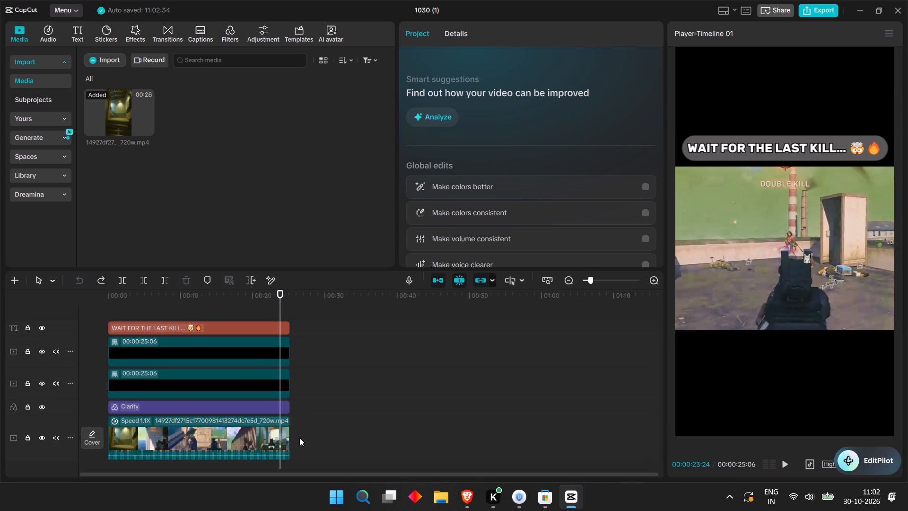
{"action": "left_click_drag", "start_coordinate": [291, 464], "coordinate": [276, 342]}
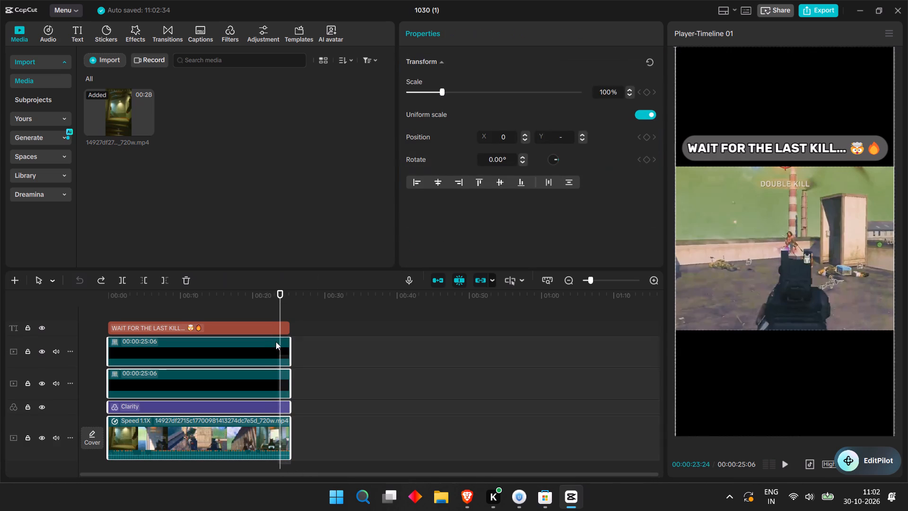
{"action": "left_click_drag", "start_coordinate": [276, 342], "coordinate": [272, 304]}
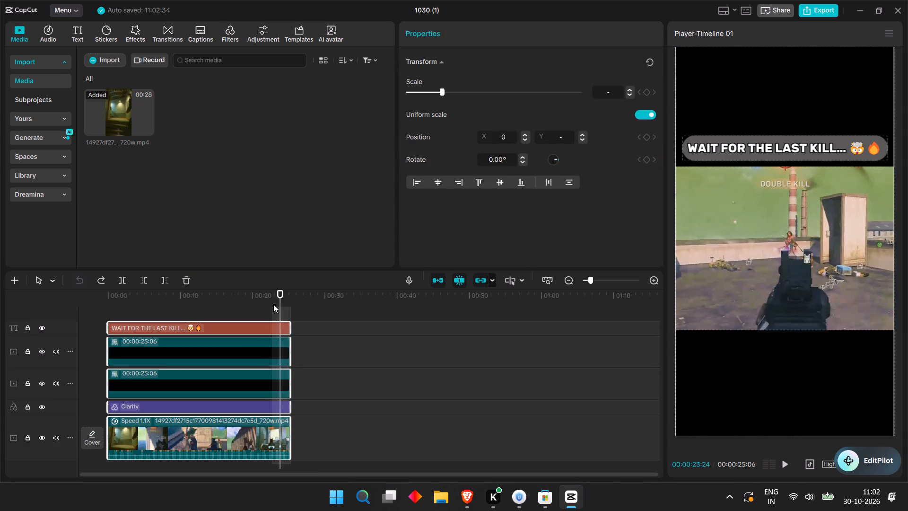
{"action": "key", "text": "ctrl+b"}
{"action": "key", "text": "BackSpace"}
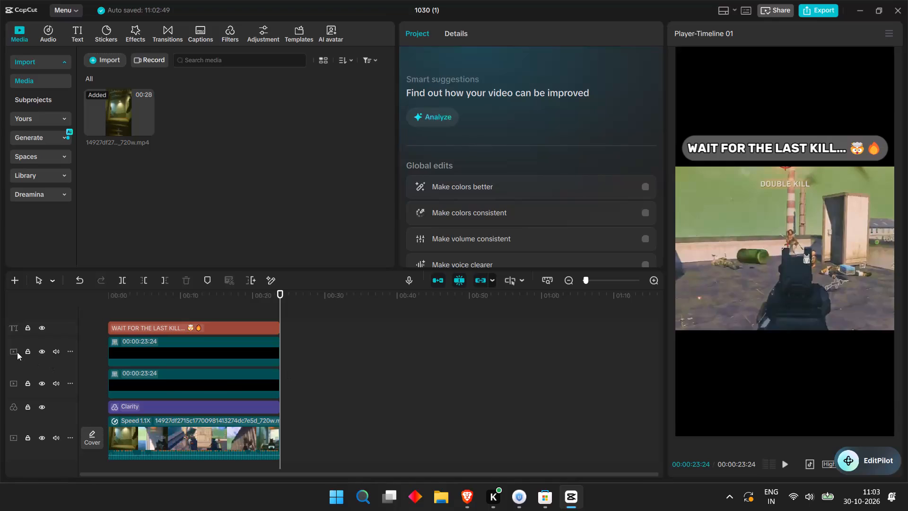
Play the trimmed clip from its start to check the opening seconds, and pause it.
{"action": "left_click_drag", "start_coordinate": [116, 300], "coordinate": [93, 298]}
{"action": "key", "text": "space"}
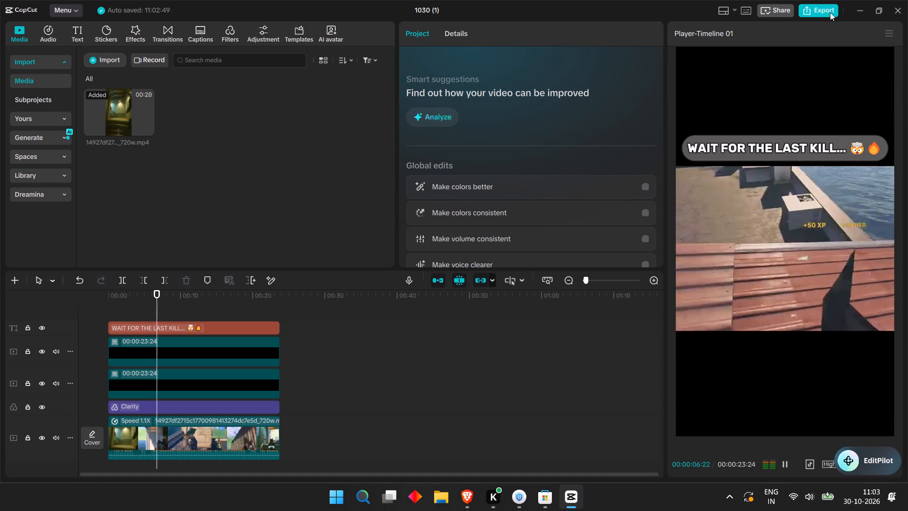
{"action": "key", "text": "space"}
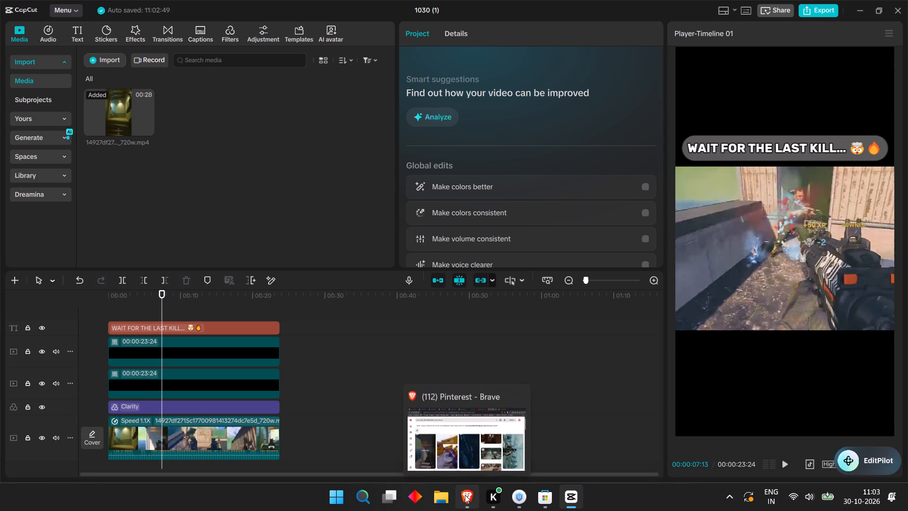
Switch to Brave and look through the Pinterest results for Call of Duty MW4 multiplayer clips to use as footage.
{"action": "left_click", "coordinate": [465, 495]}
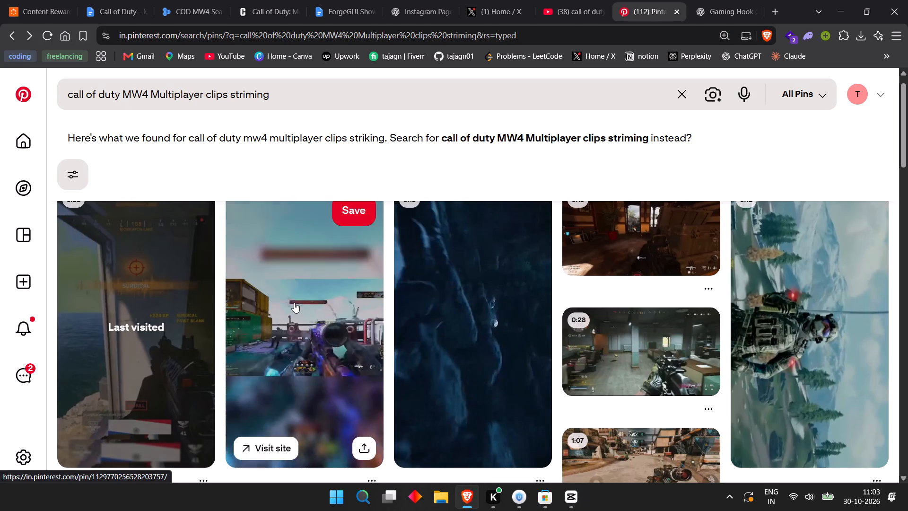
{"action": "scroll", "coordinate": [512, 304], "scroll_direction": "down", "scroll_amount": 2}
{"action": "scroll", "coordinate": [583, 272], "scroll_direction": "down", "scroll_amount": 1}
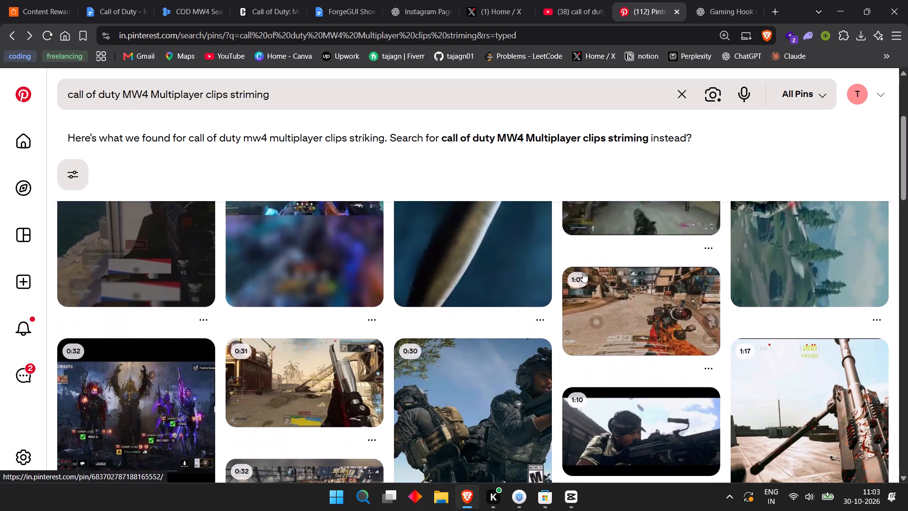
{"action": "scroll", "coordinate": [601, 300], "scroll_direction": "down", "scroll_amount": 2}
{"action": "scroll", "coordinate": [312, 255], "scroll_direction": "down", "scroll_amount": 3}
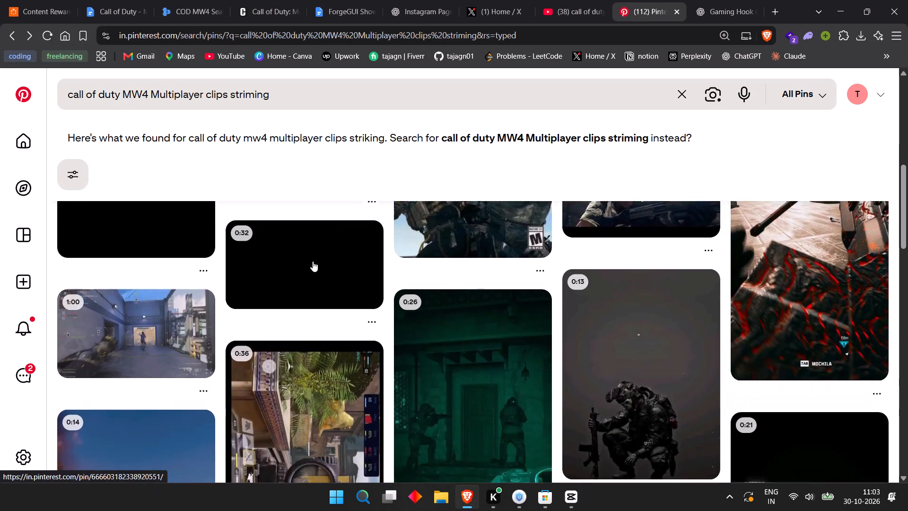
{"action": "scroll", "coordinate": [262, 308], "scroll_direction": "down", "scroll_amount": 7}
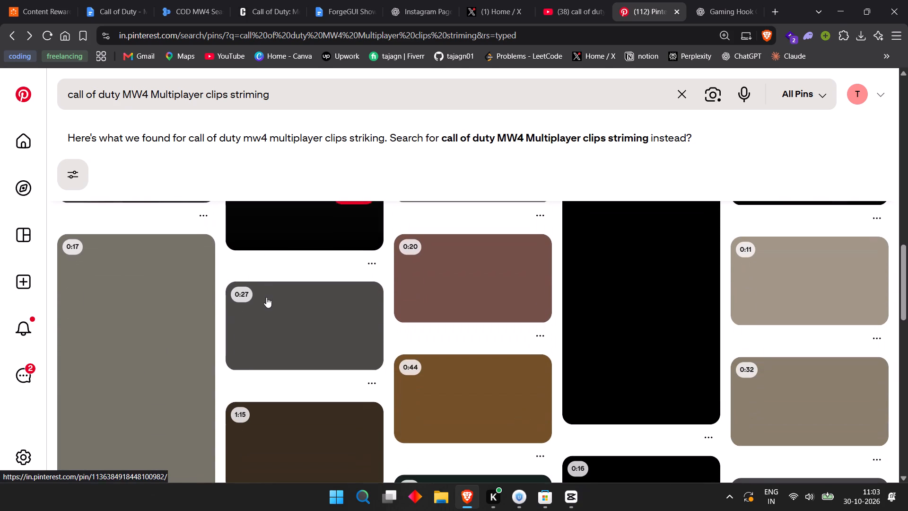
{"action": "scroll", "coordinate": [172, 258], "scroll_direction": "down", "scroll_amount": 2}
{"action": "scroll", "coordinate": [172, 252], "scroll_direction": "up", "scroll_amount": 5}
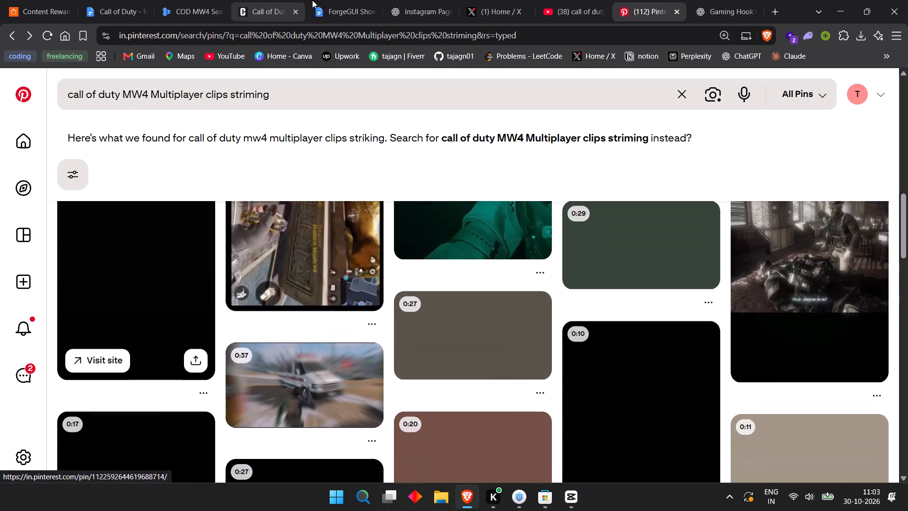
Rerun the YouTube search for "call of duty english clips striming" and open the "BRO HIIT THE BEST MW4 SNIPING CLIP" Short.
{"action": "left_click", "coordinate": [559, 0]}
{"action": "scroll", "coordinate": [262, 191], "scroll_direction": "up", "scroll_amount": 6}
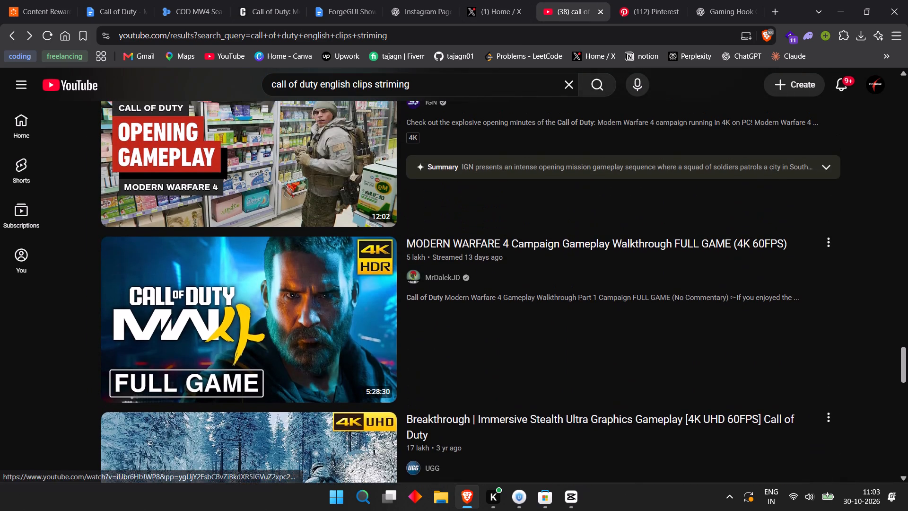
{"action": "left_click", "coordinate": [598, 92]}
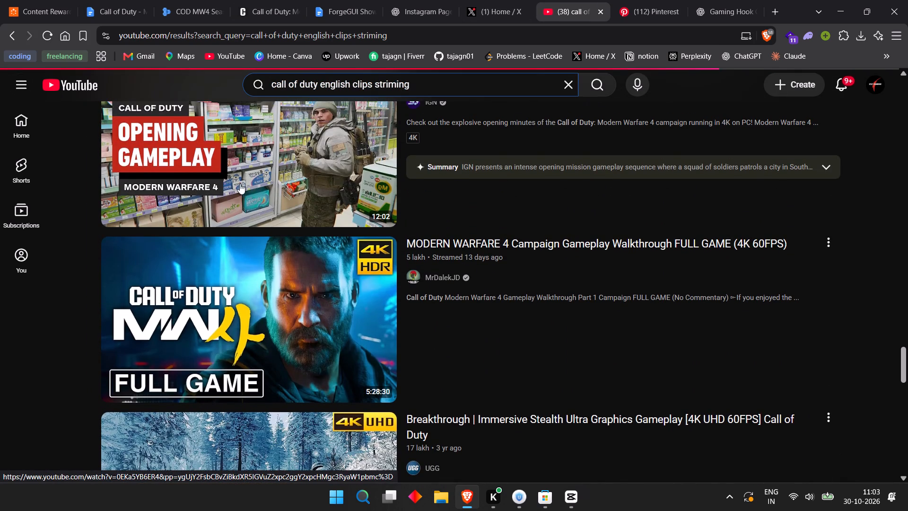
{"action": "scroll", "coordinate": [249, 282], "scroll_direction": "down", "scroll_amount": 4}
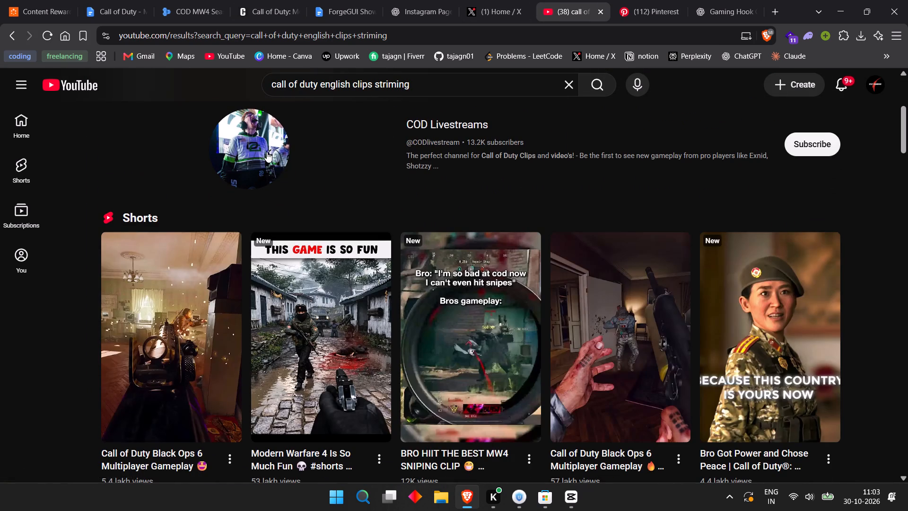
{"action": "scroll", "coordinate": [308, 319], "scroll_direction": "down", "scroll_amount": 2}
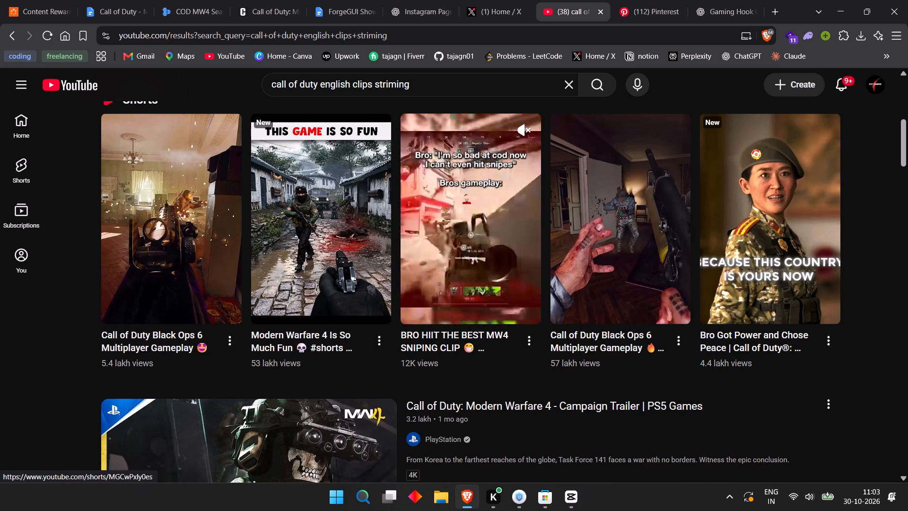
{"action": "left_click", "coordinate": [512, 281]}
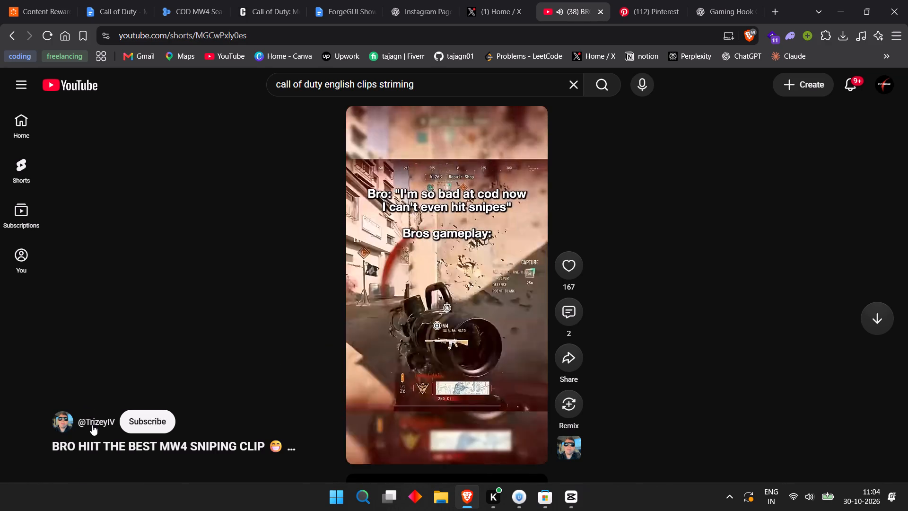
Open the channel behind the sniping Short and look through its Shorts for another Call of Duty clip.
{"action": "left_click", "coordinate": [93, 423]}
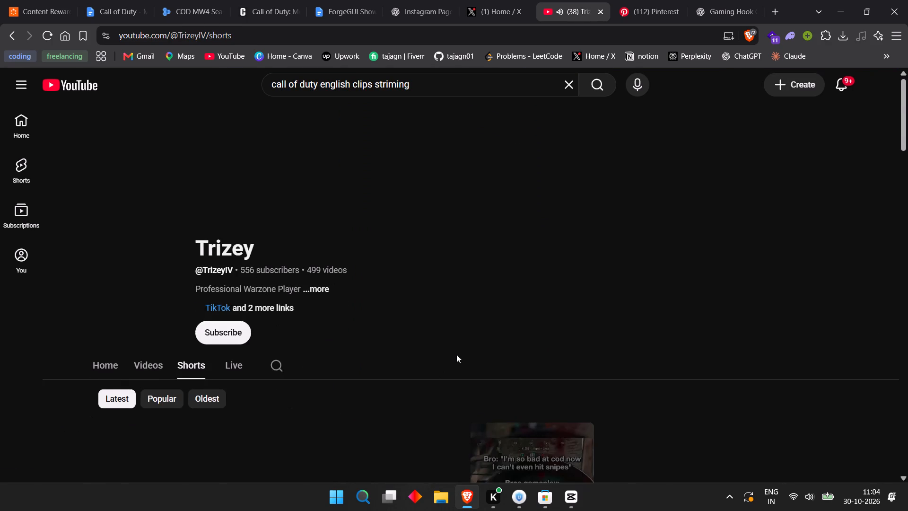
{"action": "scroll", "coordinate": [456, 320], "scroll_direction": "down", "scroll_amount": 3}
{"action": "scroll", "coordinate": [554, 342], "scroll_direction": "down", "scroll_amount": 3}
{"action": "scroll", "coordinate": [656, 309], "scroll_direction": "down", "scroll_amount": 3}
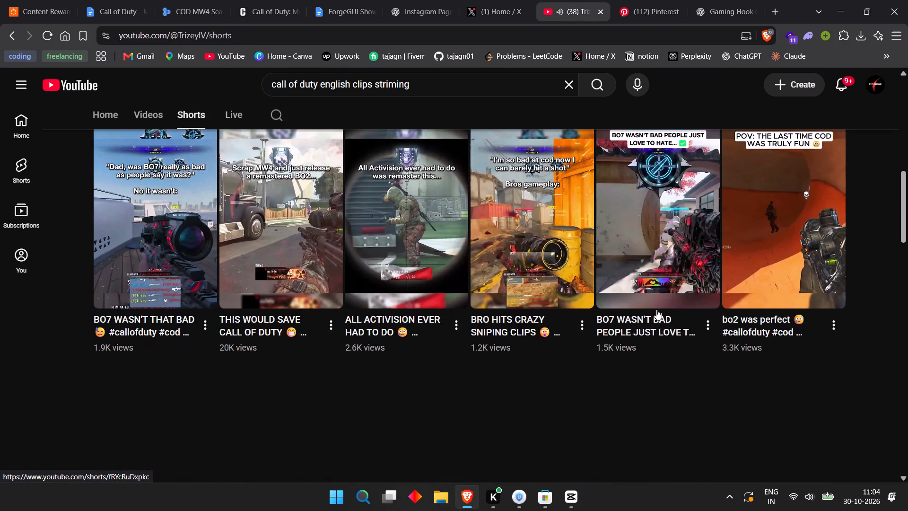
{"action": "scroll", "coordinate": [656, 309], "scroll_direction": "up", "scroll_amount": 2}
{"action": "scroll", "coordinate": [656, 309], "scroll_direction": "down", "scroll_amount": 1}
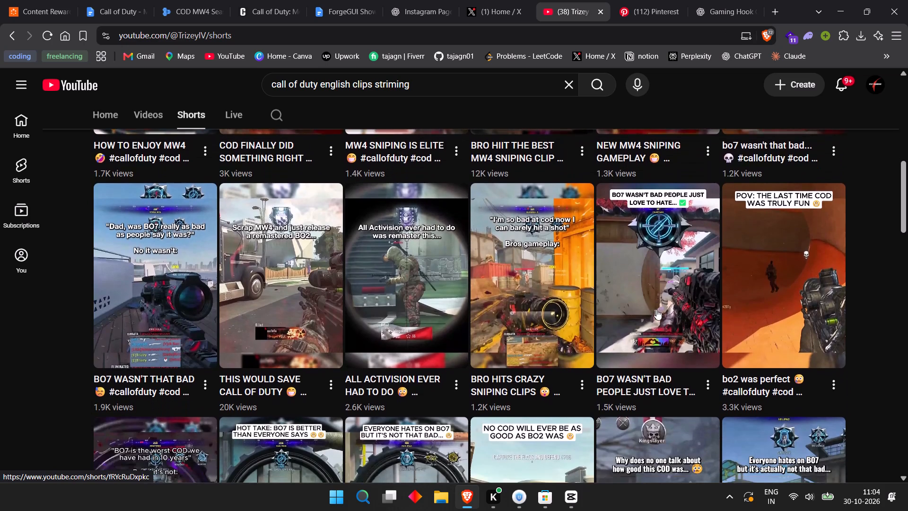
{"action": "scroll", "coordinate": [656, 309], "scroll_direction": "down", "scroll_amount": 1}
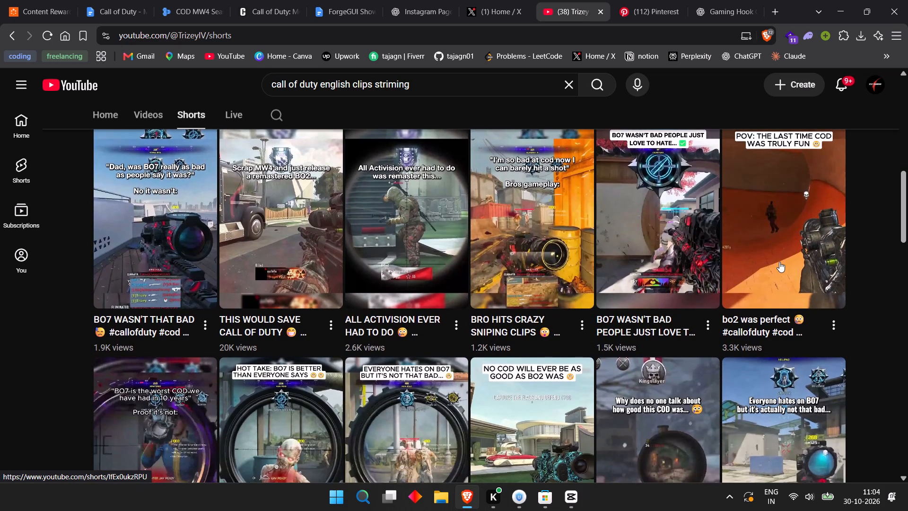
{"action": "scroll", "coordinate": [779, 262], "scroll_direction": "down", "scroll_amount": 3}
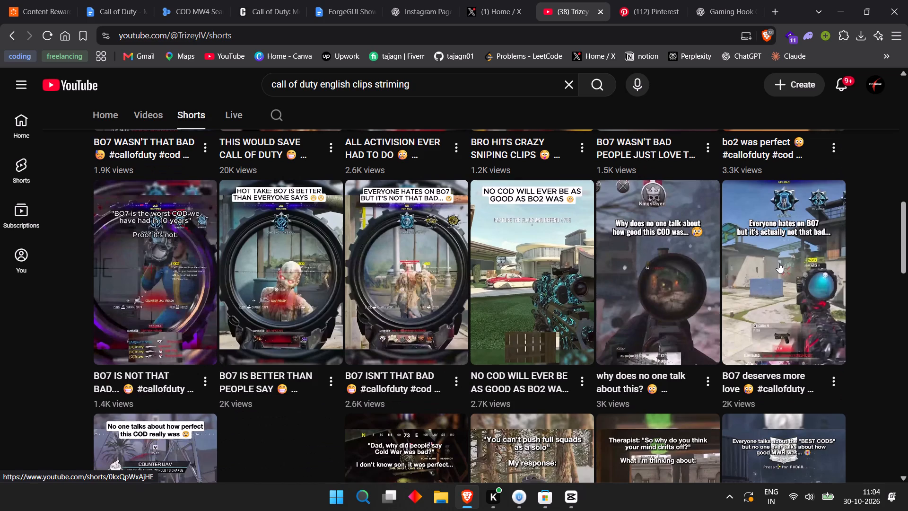
Open the "BO7 deserves more love" Short and copy its share link.
{"action": "left_click", "coordinate": [778, 263]}
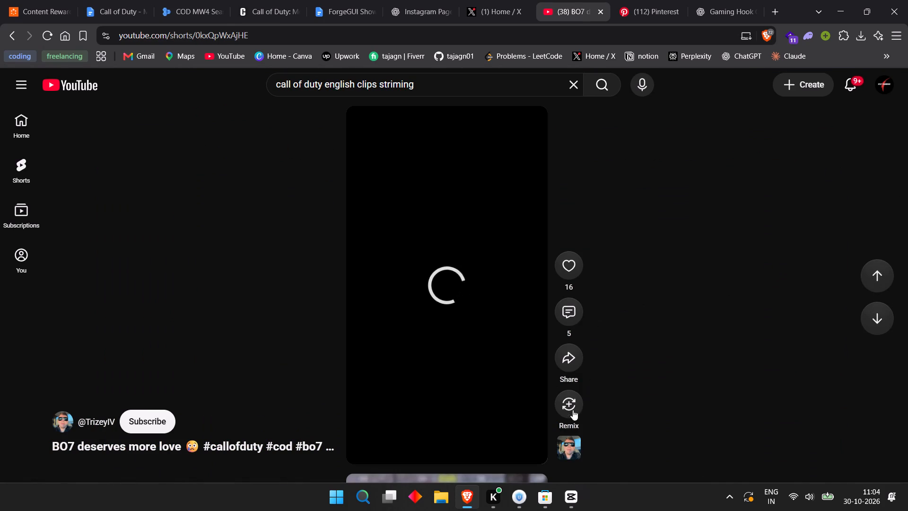
{"action": "left_click", "coordinate": [569, 365]}
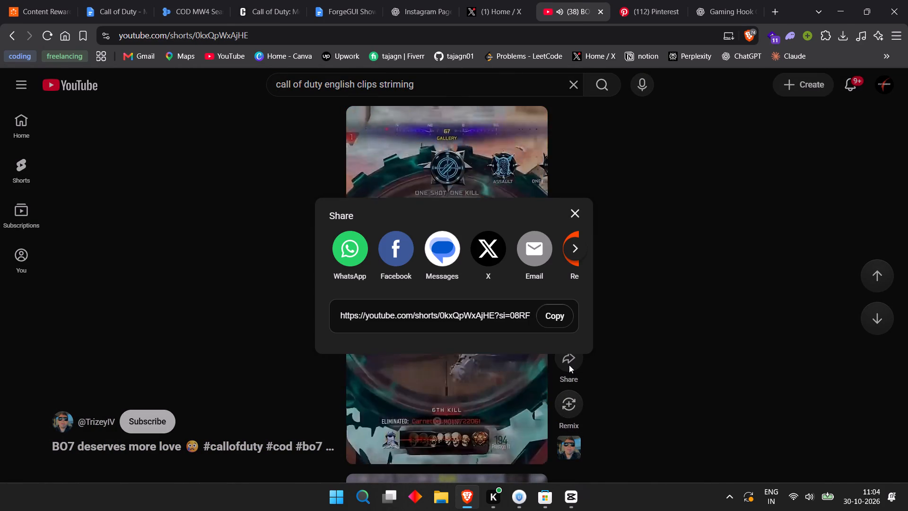
{"action": "left_click", "coordinate": [551, 313]}
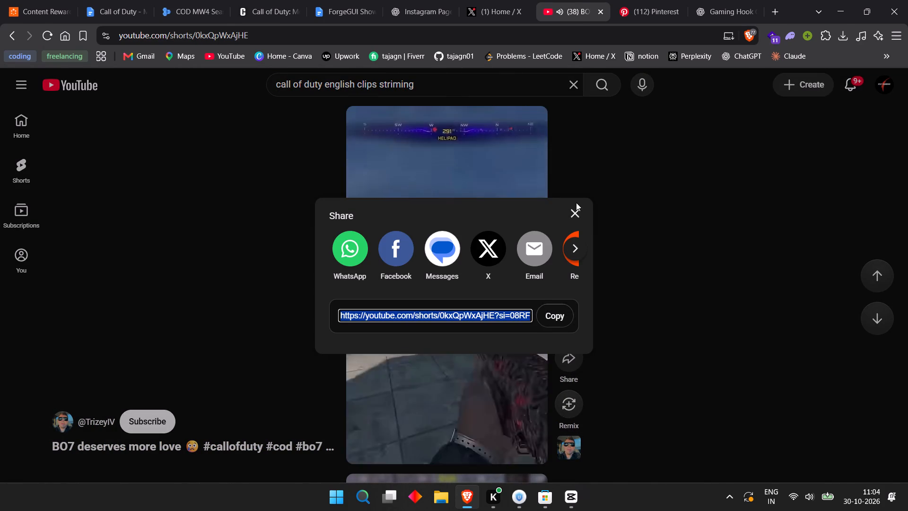
Close the share options of the "BO7 deserves more love" Short.
{"action": "left_click", "coordinate": [574, 209]}
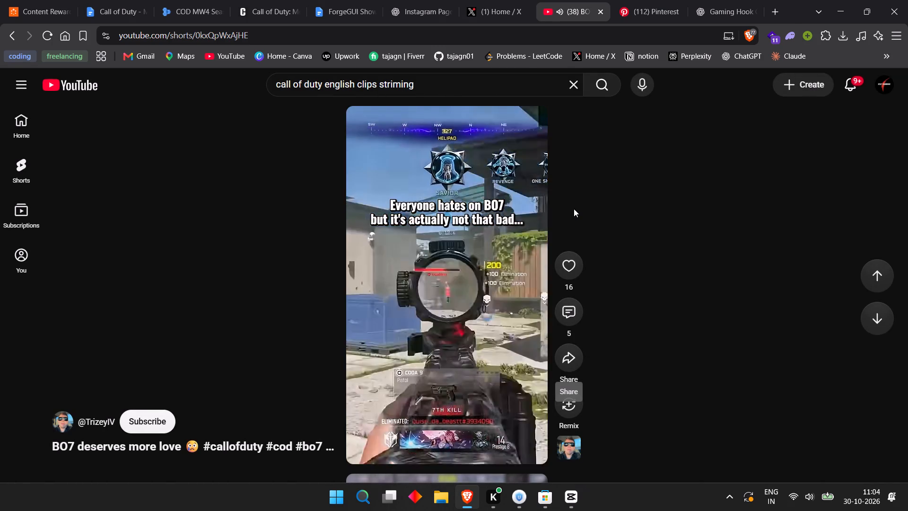
{"action": "scroll", "coordinate": [574, 209], "scroll_direction": "right", "scroll_amount": 3}
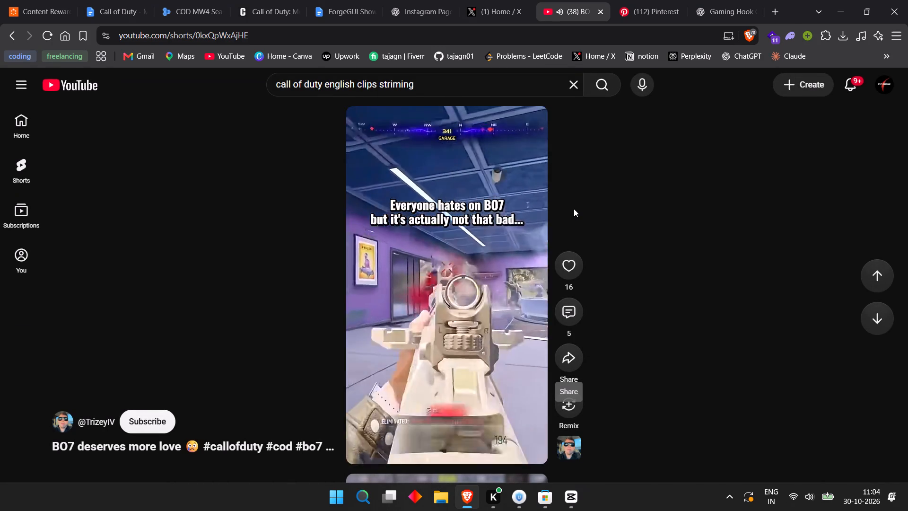
{"action": "scroll", "coordinate": [574, 209], "scroll_direction": "right", "scroll_amount": 10}
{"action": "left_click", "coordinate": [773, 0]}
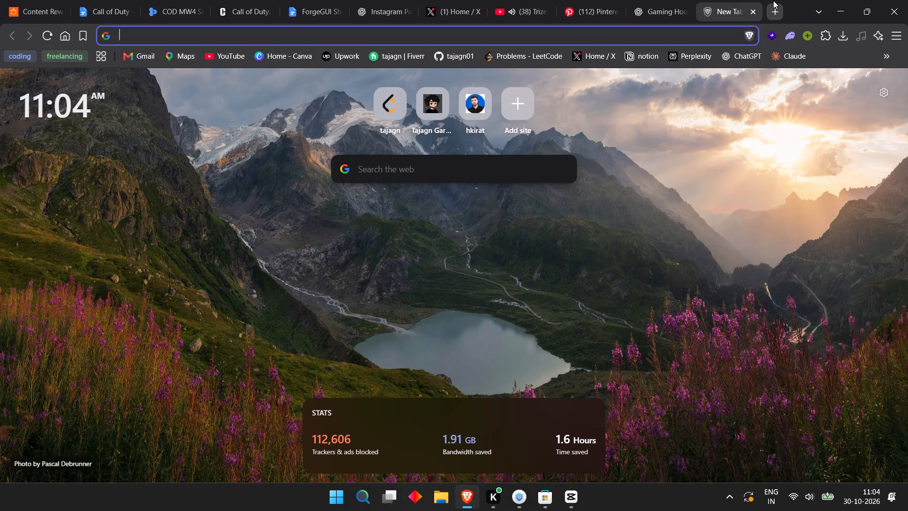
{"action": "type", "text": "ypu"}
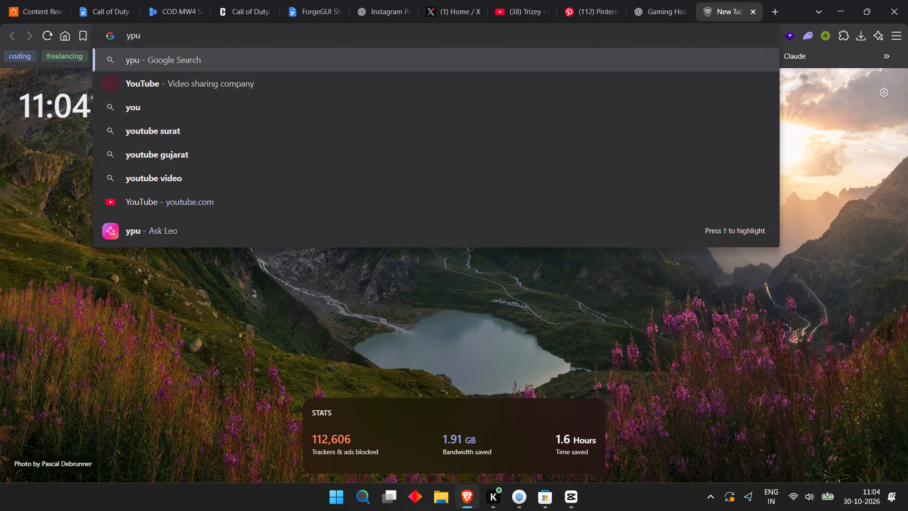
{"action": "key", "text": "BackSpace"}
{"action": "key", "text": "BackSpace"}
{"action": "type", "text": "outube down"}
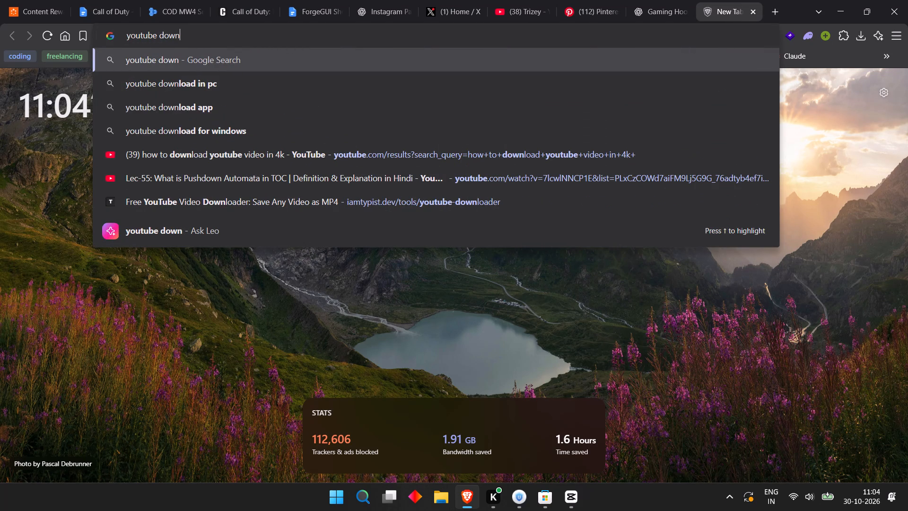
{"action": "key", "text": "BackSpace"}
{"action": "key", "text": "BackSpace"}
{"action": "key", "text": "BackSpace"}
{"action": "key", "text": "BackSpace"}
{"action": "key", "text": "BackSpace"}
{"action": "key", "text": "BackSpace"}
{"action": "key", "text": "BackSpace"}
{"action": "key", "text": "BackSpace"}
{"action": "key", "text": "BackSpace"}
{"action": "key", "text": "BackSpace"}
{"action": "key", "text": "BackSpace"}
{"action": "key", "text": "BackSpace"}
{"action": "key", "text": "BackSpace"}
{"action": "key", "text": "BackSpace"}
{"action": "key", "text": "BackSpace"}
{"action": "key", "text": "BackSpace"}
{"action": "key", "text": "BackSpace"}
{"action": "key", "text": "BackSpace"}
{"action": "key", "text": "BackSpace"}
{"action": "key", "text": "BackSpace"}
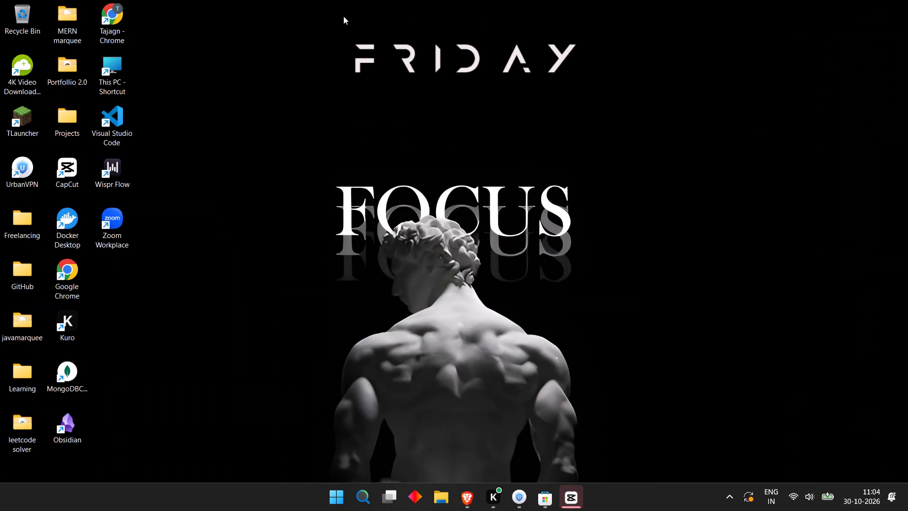
Launch 4K Video Downloader+ from the desktop.
{"action": "double_click", "coordinate": [30, 68]}
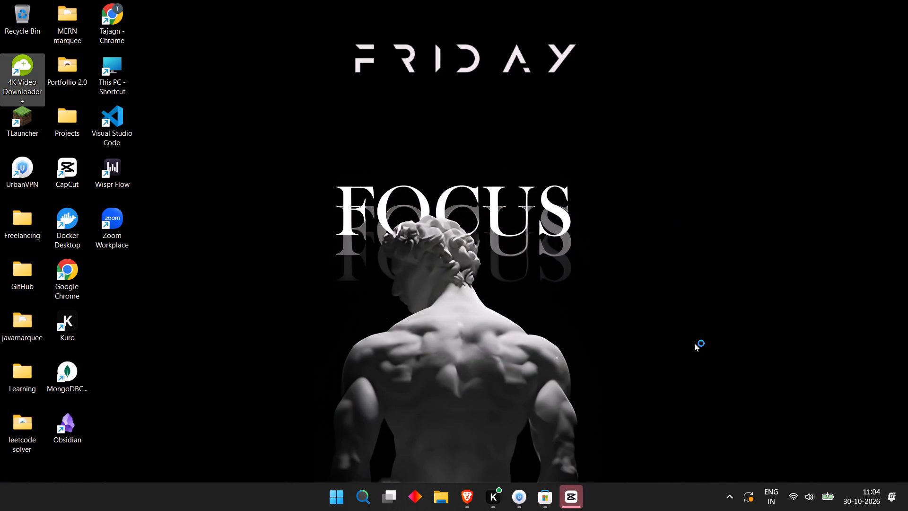
Switch to CapCut with the "WAIT FOR THE LAST KILL..." clip project open.
{"action": "left_click", "coordinate": [570, 497]}
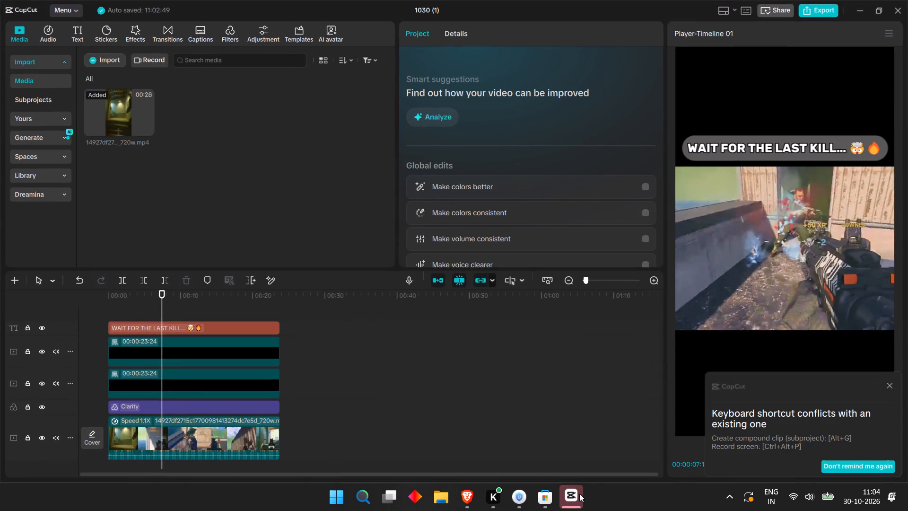
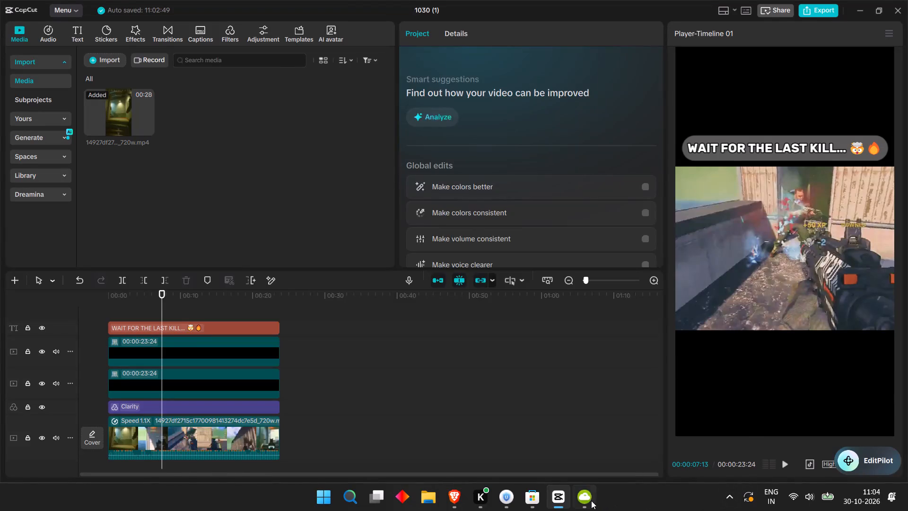
Add the copied "BO7 deserves more love" link to 4K Video Downloader+ for download, postponing the software update, and minimize the downloader.
{"action": "left_click", "coordinate": [591, 501]}
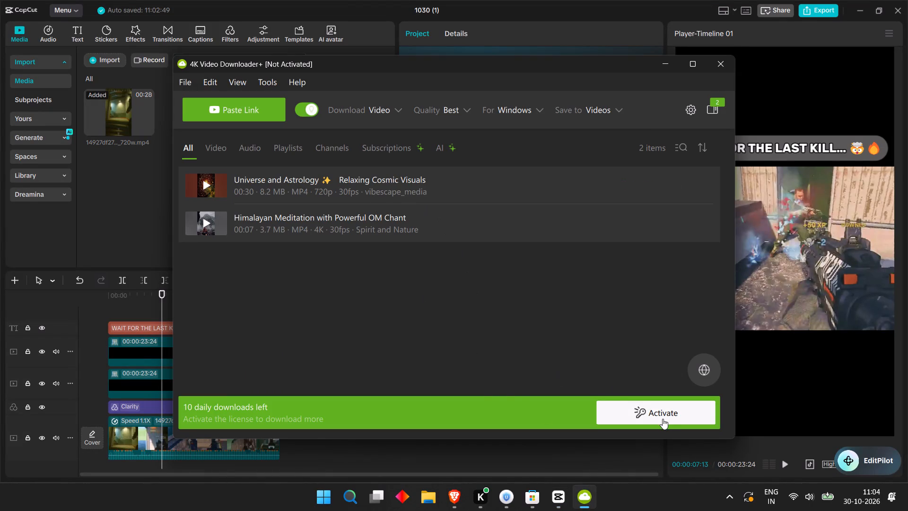
{"action": "left_click", "coordinate": [227, 112]}
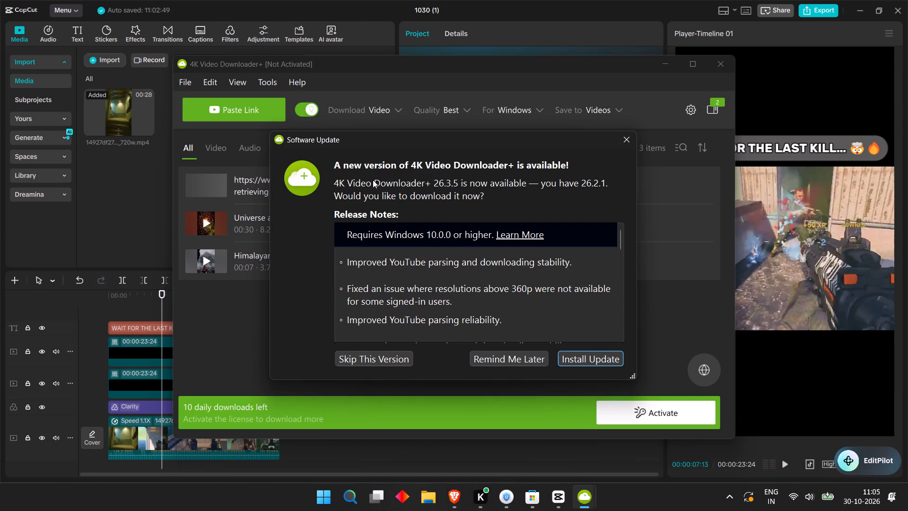
{"action": "left_click", "coordinate": [524, 356]}
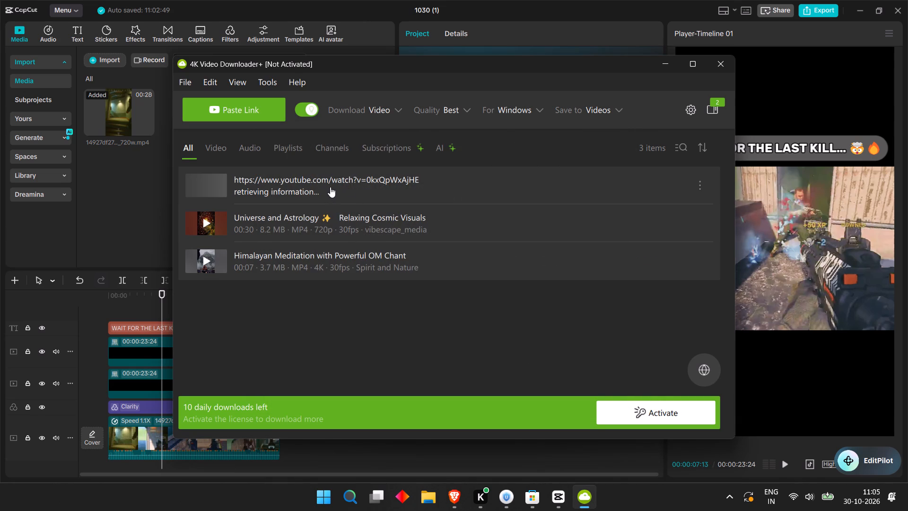
{"action": "left_click", "coordinate": [665, 65]}
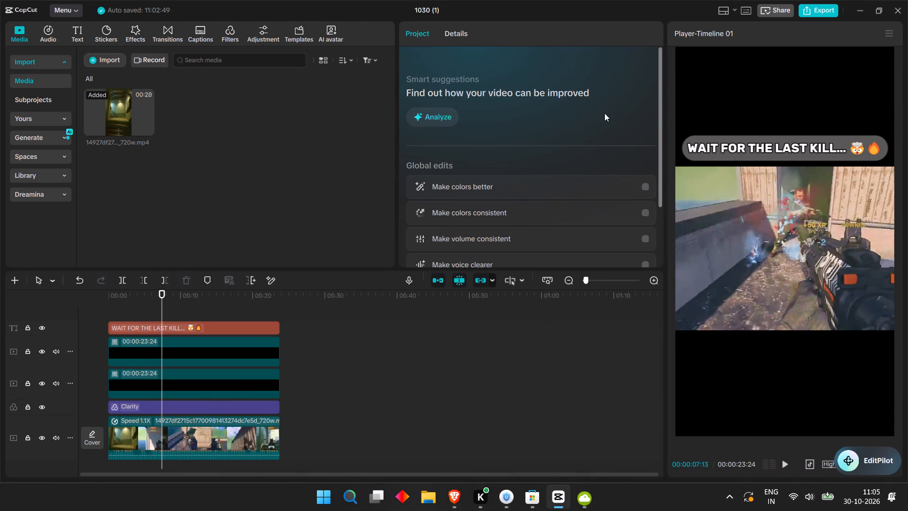
Switch to Brave and sort the Trizey channel's YouTube Shorts by popularity.
{"action": "left_click", "coordinate": [460, 502]}
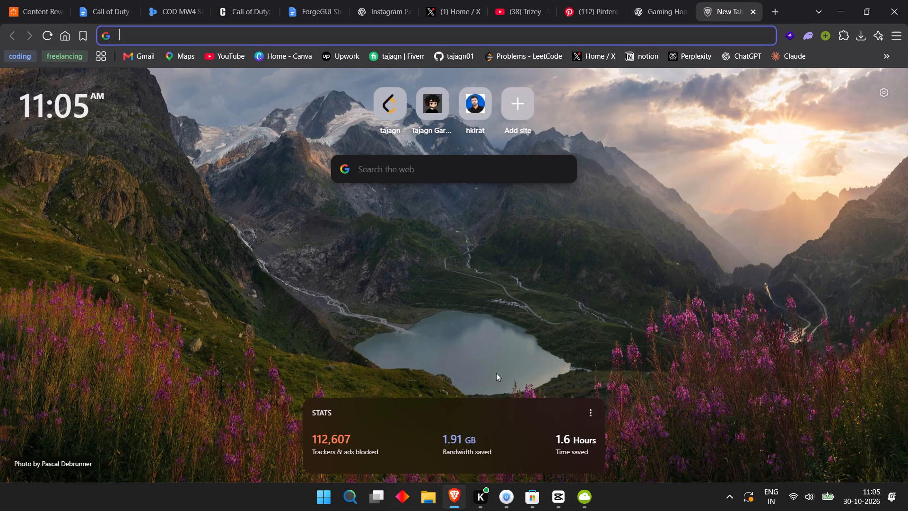
{"action": "left_click", "coordinate": [529, 0]}
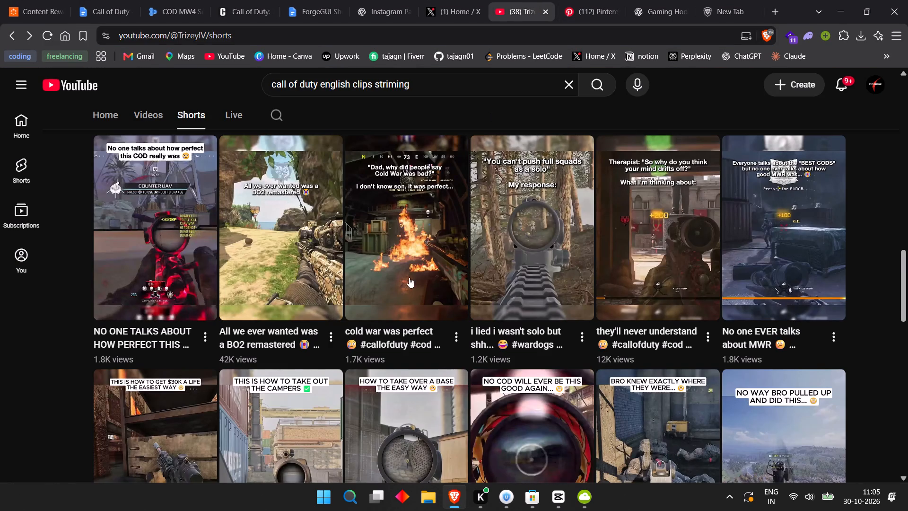
{"action": "scroll", "coordinate": [349, 331], "scroll_direction": "down", "scroll_amount": 3}
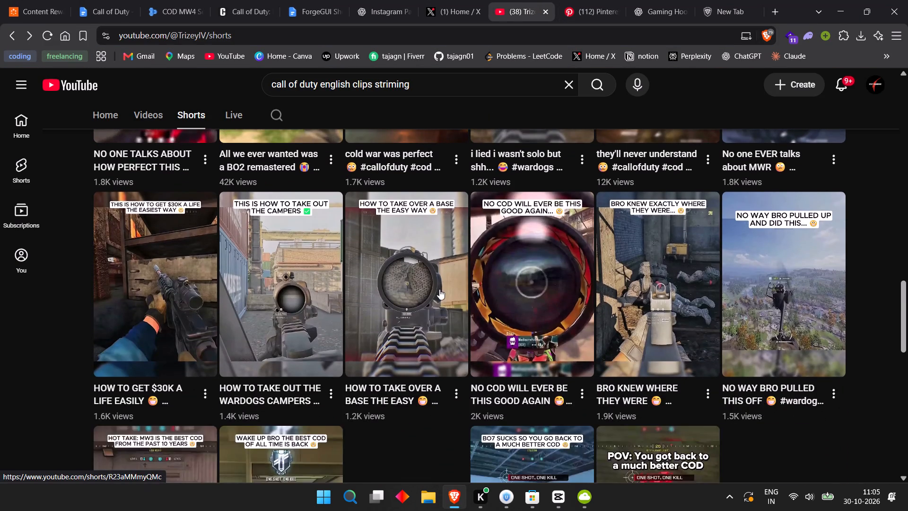
{"action": "scroll", "coordinate": [440, 287], "scroll_direction": "up", "scroll_amount": 20}
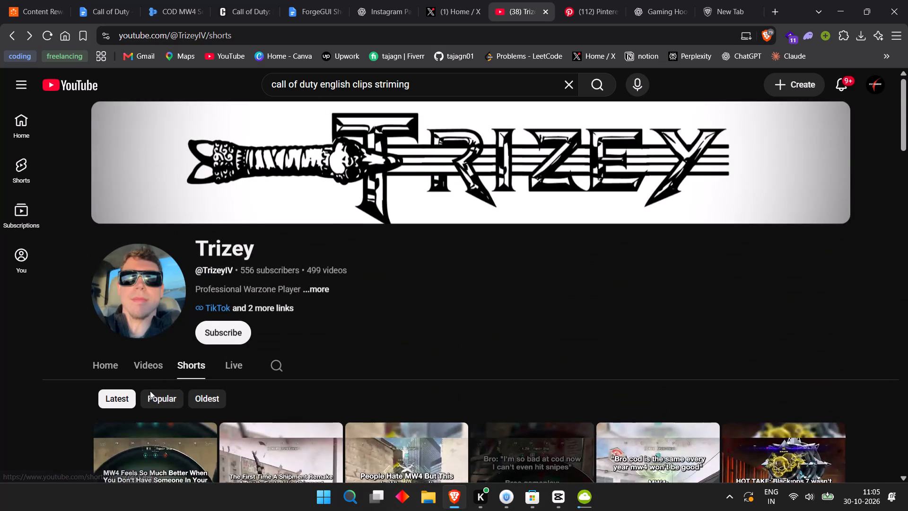
{"action": "left_click", "coordinate": [168, 407]}
Open the "All we ever wanted was a BO2 remastered" Short and copy its share link.
{"action": "scroll", "coordinate": [239, 375], "scroll_direction": "down", "scroll_amount": 3}
{"action": "scroll", "coordinate": [484, 322], "scroll_direction": "down", "scroll_amount": 2}
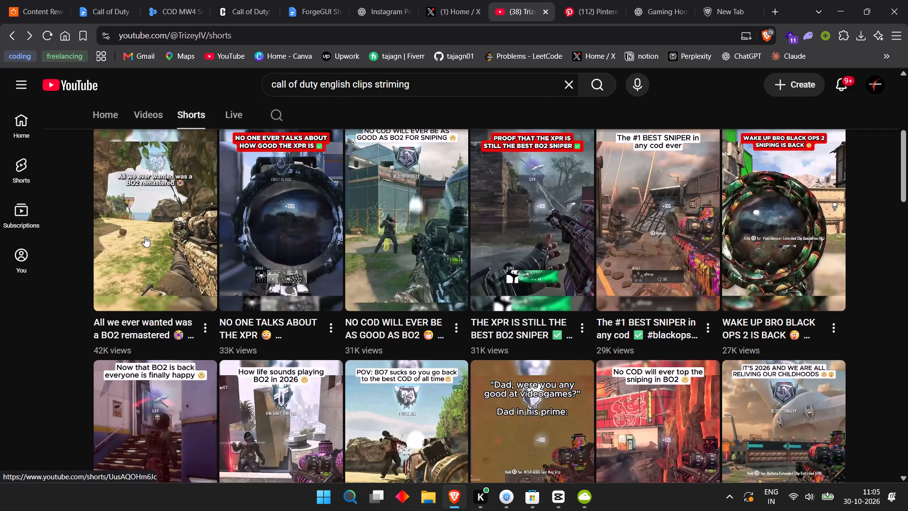
{"action": "left_click", "coordinate": [180, 225]}
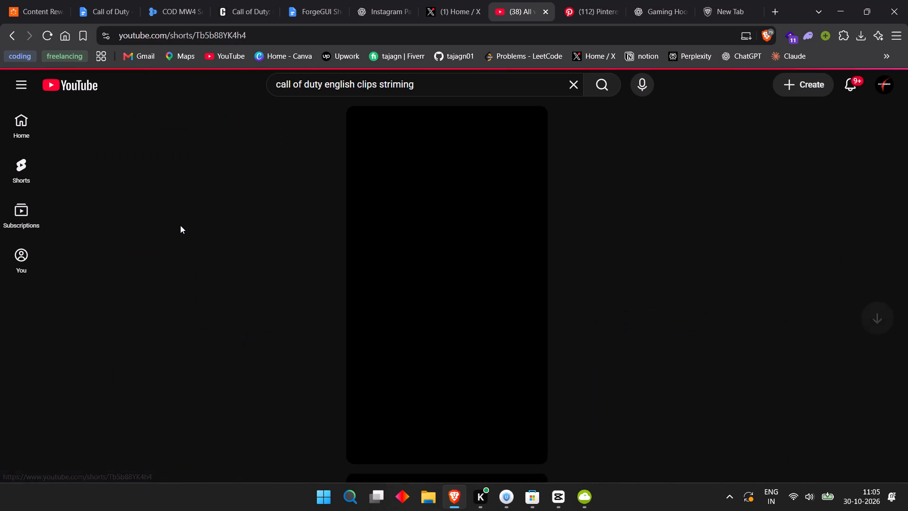
{"action": "left_click", "coordinate": [570, 358]}
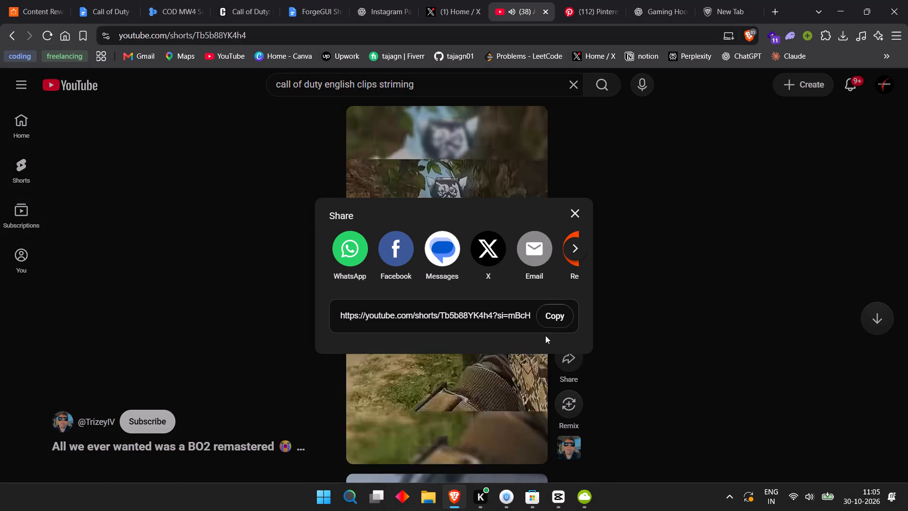
{"action": "left_click", "coordinate": [556, 316]}
{"action": "left_click", "coordinate": [576, 218]}
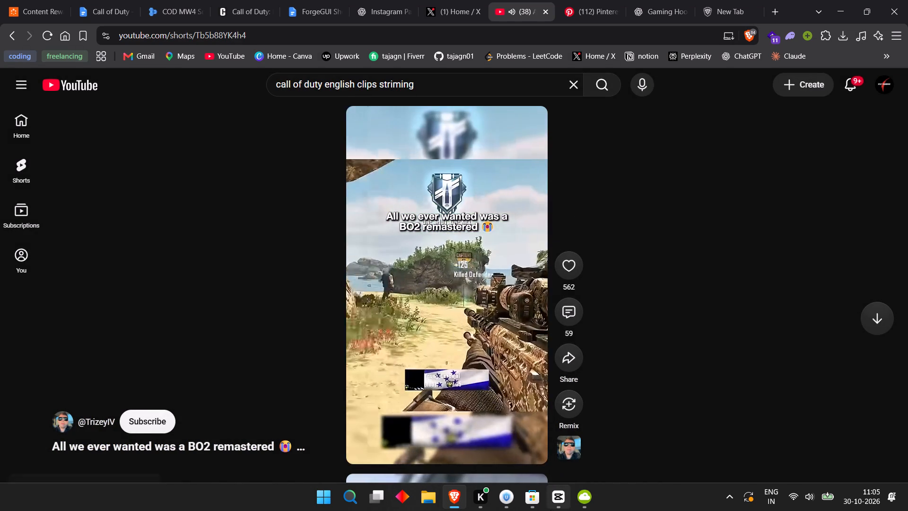
Add the copied BO2 remastered link to 4K Video Downloader+ for download, then minimize the downloader.
{"action": "left_click", "coordinate": [579, 497]}
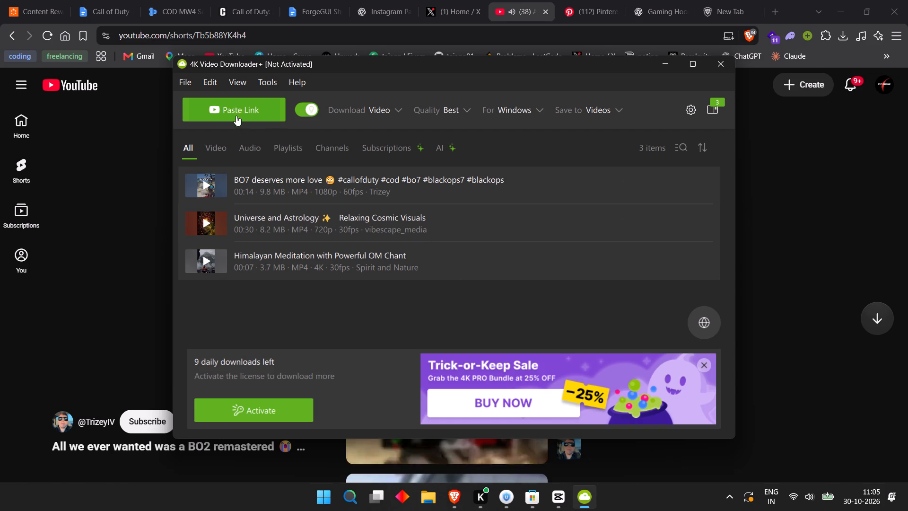
{"action": "left_click", "coordinate": [239, 109]}
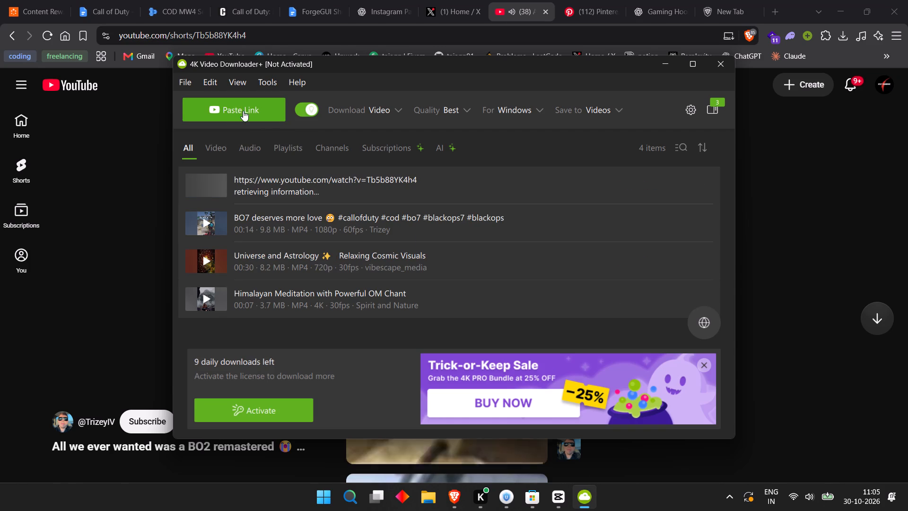
{"action": "left_click", "coordinate": [661, 63]}
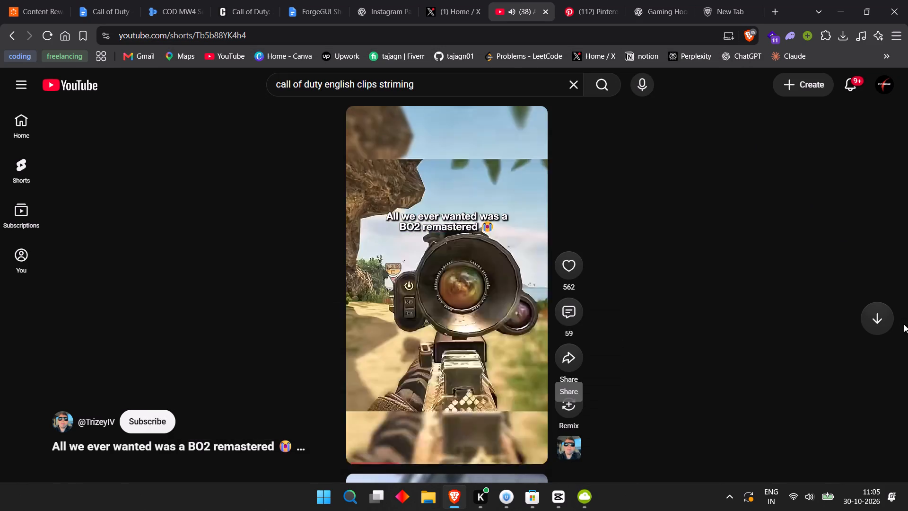
Preview the next two popular Trizey Shorts as possible footage and return to the channel's Shorts.
{"action": "left_click", "coordinate": [874, 308]}
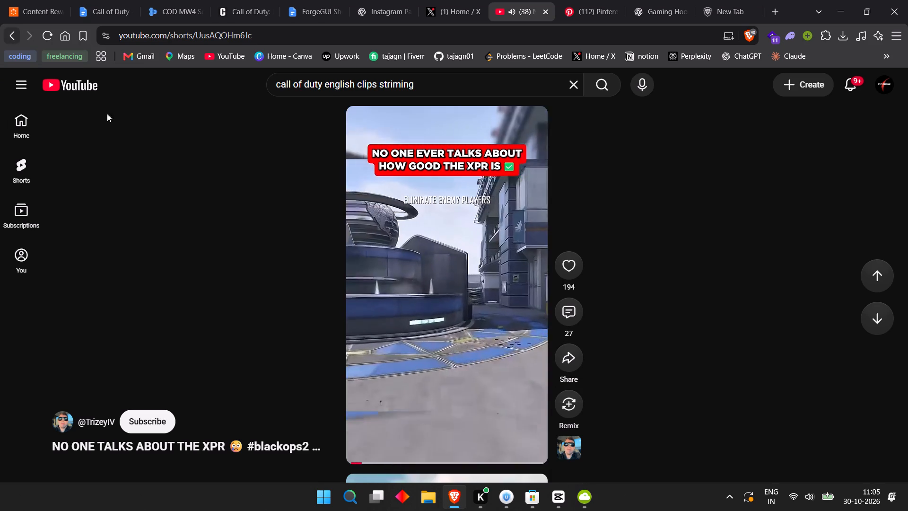
{"action": "scroll", "coordinate": [460, 341], "scroll_direction": "down", "scroll_amount": 4}
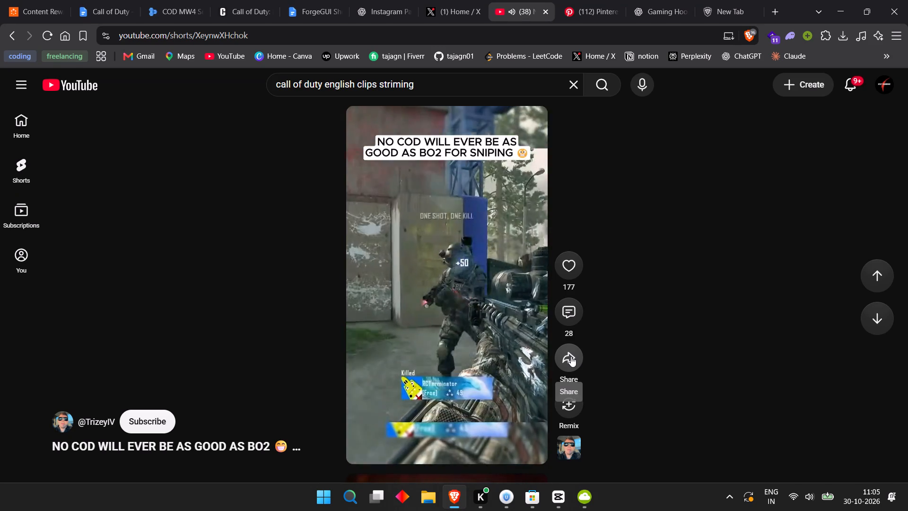
{"action": "left_click", "coordinate": [11, 36]}
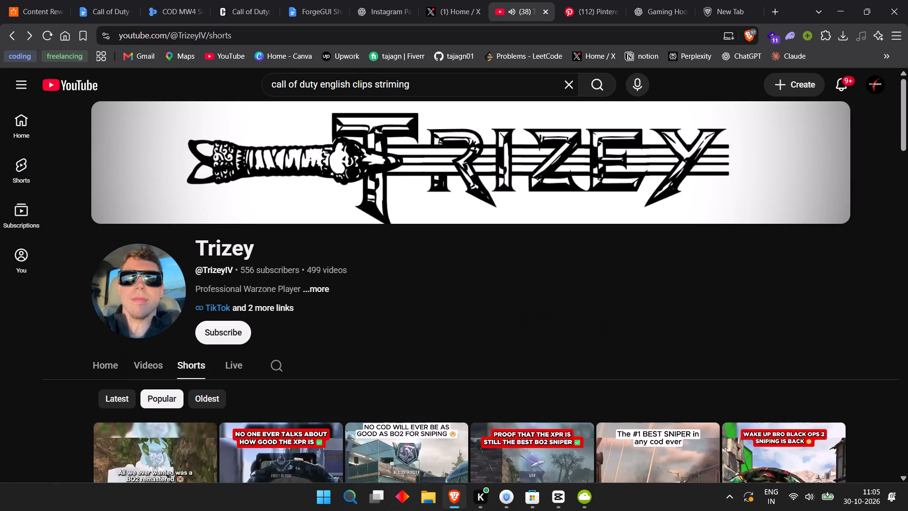
Replace "english" with "strimer" in the YouTube query and search for "call of duty strimer clips striming".
{"action": "left_click", "coordinate": [435, 96]}
{"action": "left_click_drag", "start_coordinate": [426, 93], "coordinate": [334, 91]}
{"action": "double_click", "coordinate": [339, 85]}
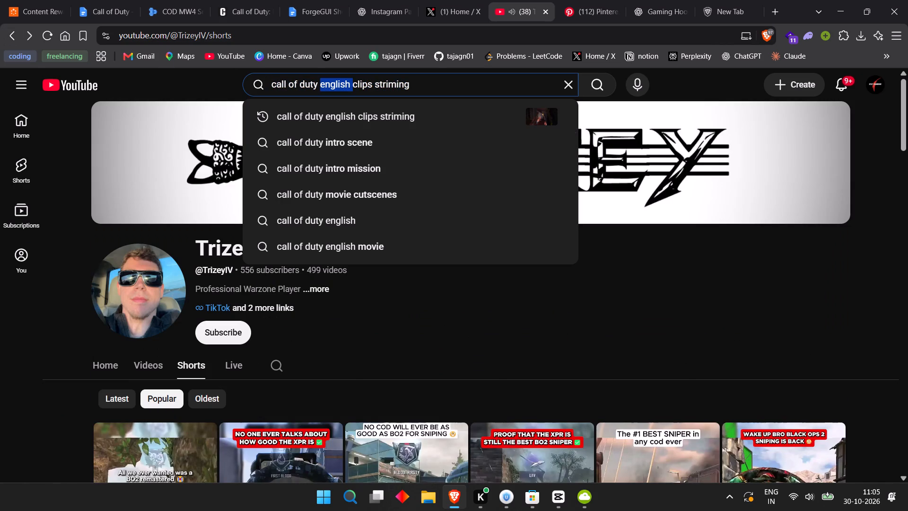
{"action": "type", "text": "strimer"}
{"action": "key", "text": "space"}
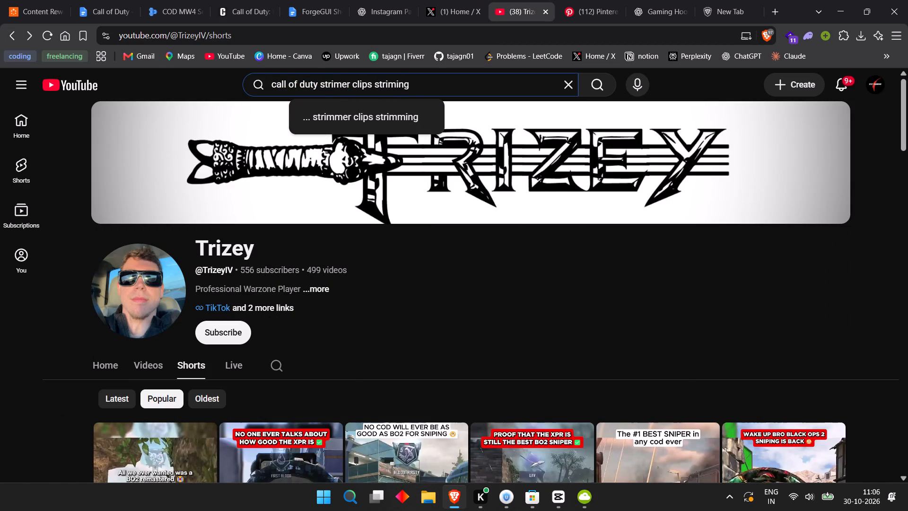
{"action": "key", "text": "Return"}
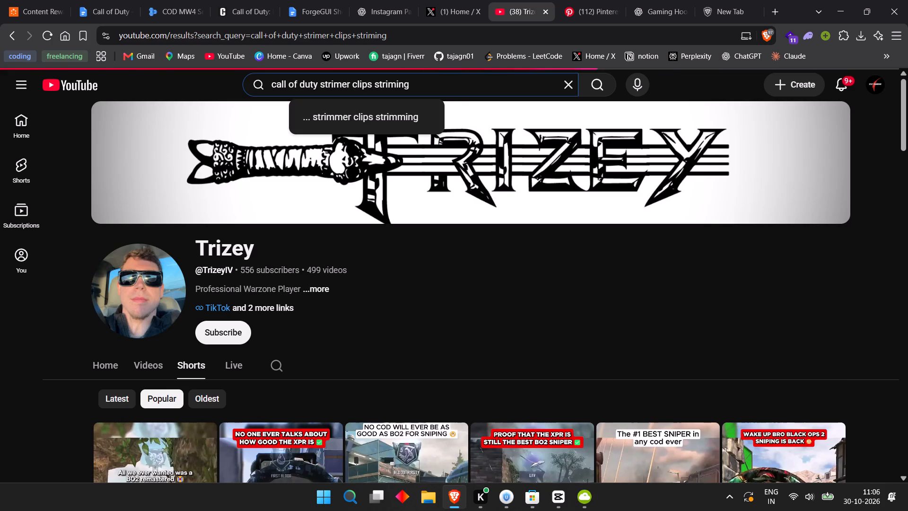
Change the YouTube search to "call of duty strimer clips streaming".
{"action": "left_click_drag", "start_coordinate": [414, 90], "coordinate": [365, 85]}
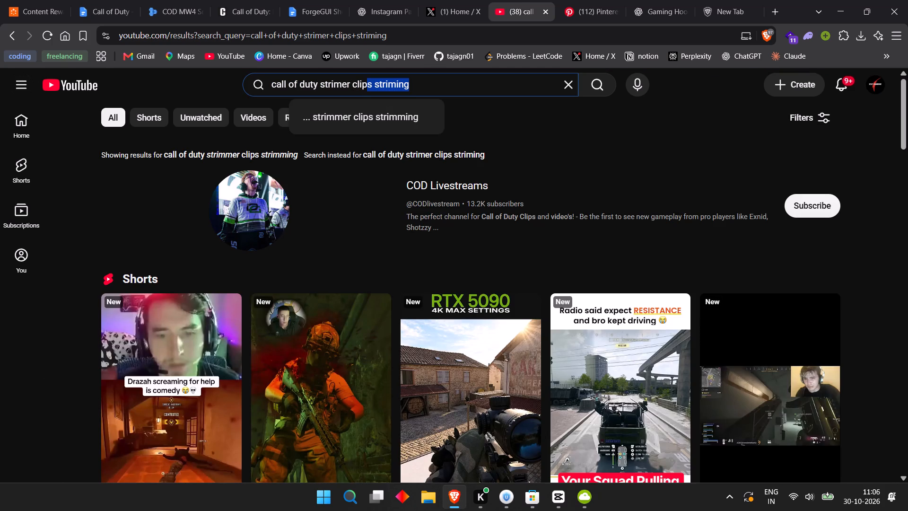
{"action": "left_click_drag", "start_coordinate": [365, 85], "coordinate": [370, 85]}
{"action": "key", "text": "BackSpace"}
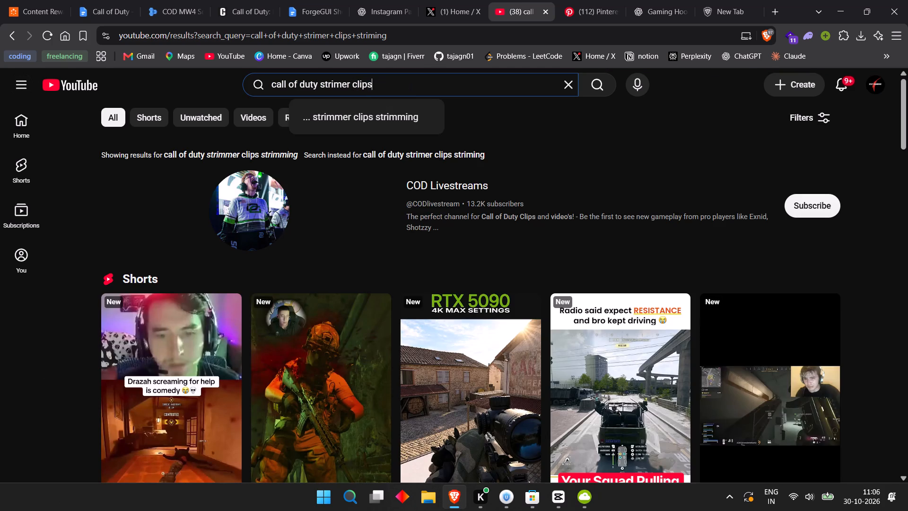
{"action": "key", "text": "Return"}
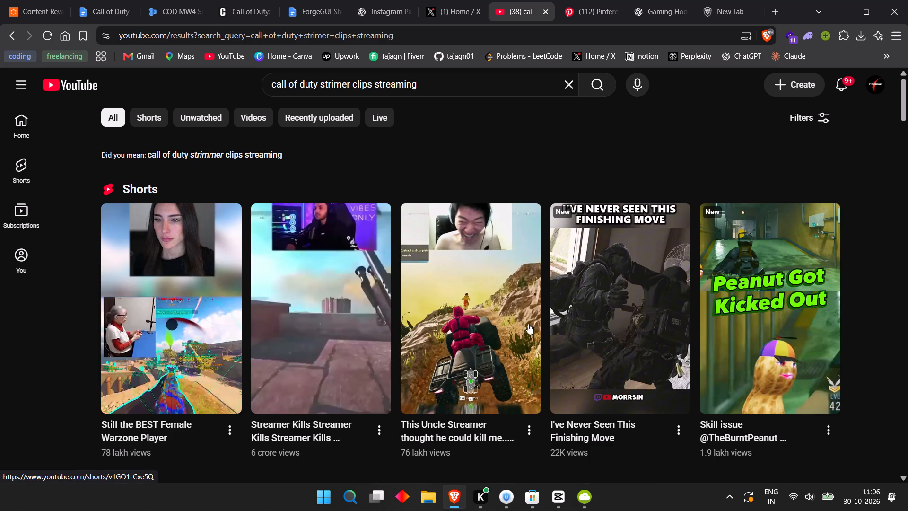
Look through the streamer clip results, watch the "breaking down sweaty STAMPEDE" Short, and return to the results.
{"action": "scroll", "coordinate": [675, 316], "scroll_direction": "down", "scroll_amount": 3}
{"action": "scroll", "coordinate": [468, 287], "scroll_direction": "down", "scroll_amount": 3}
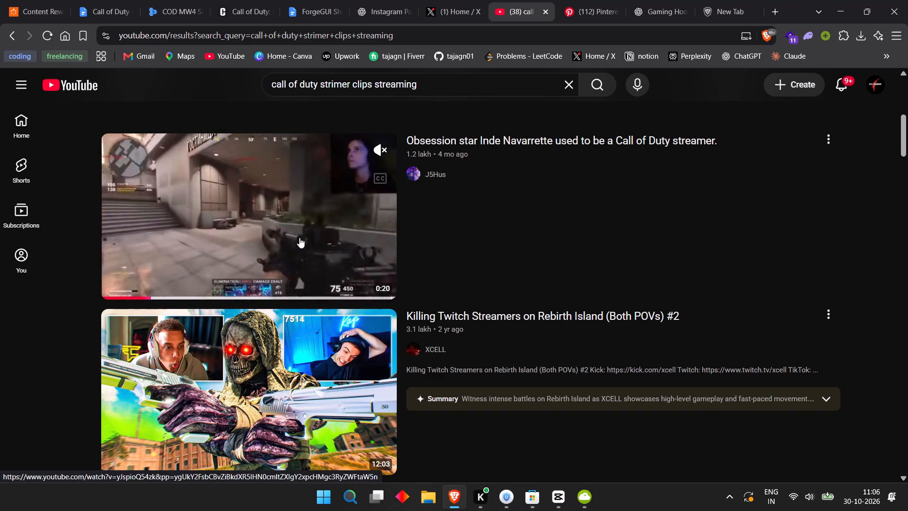
{"action": "scroll", "coordinate": [299, 238], "scroll_direction": "down", "scroll_amount": 4}
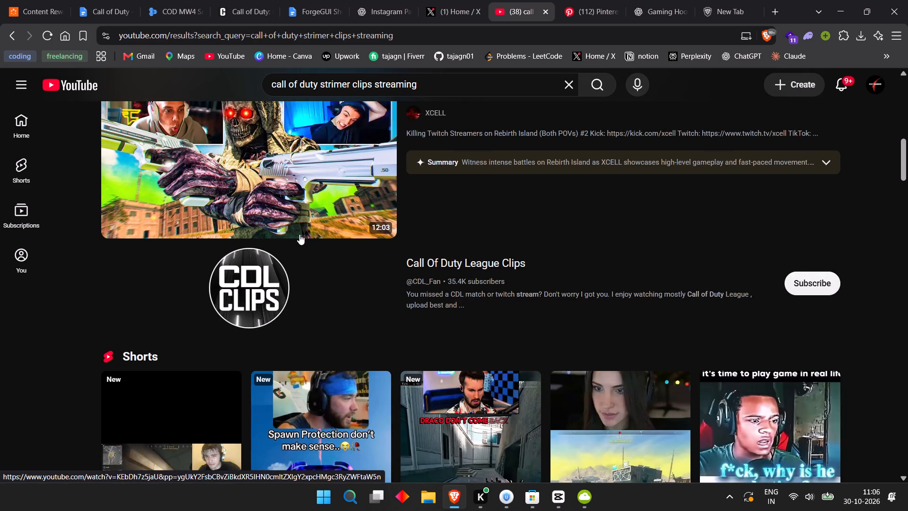
{"action": "scroll", "coordinate": [299, 234], "scroll_direction": "down", "scroll_amount": 3}
{"action": "scroll", "coordinate": [254, 225], "scroll_direction": "down", "scroll_amount": 5}
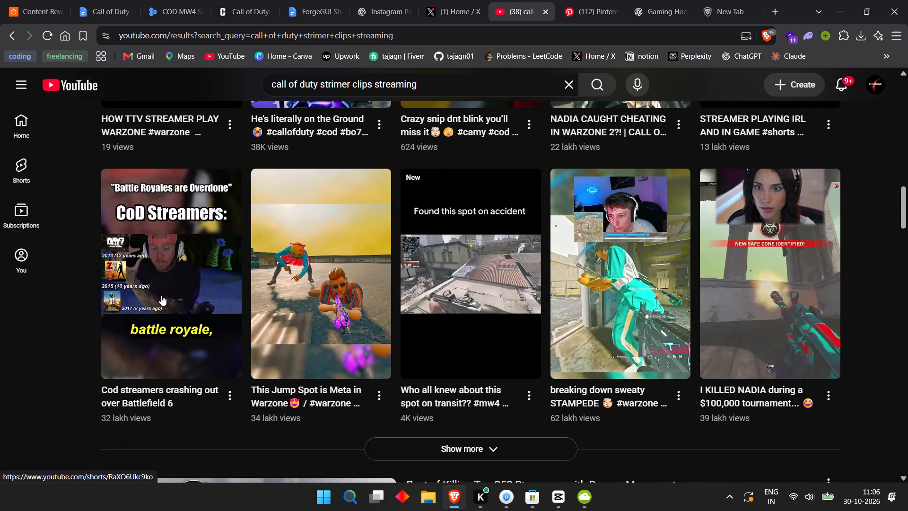
{"action": "left_click", "coordinate": [655, 278]}
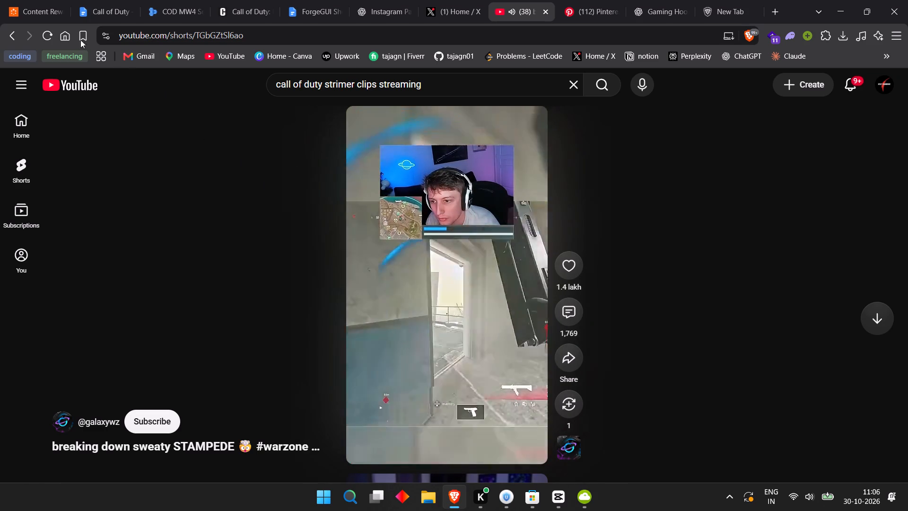
{"action": "left_click", "coordinate": [15, 32]}
Expand the Shorts results, open "MOST PETTY STREAMER EVER *TOXIC*" and copy its share link.
{"action": "scroll", "coordinate": [624, 227], "scroll_direction": "down", "scroll_amount": 1}
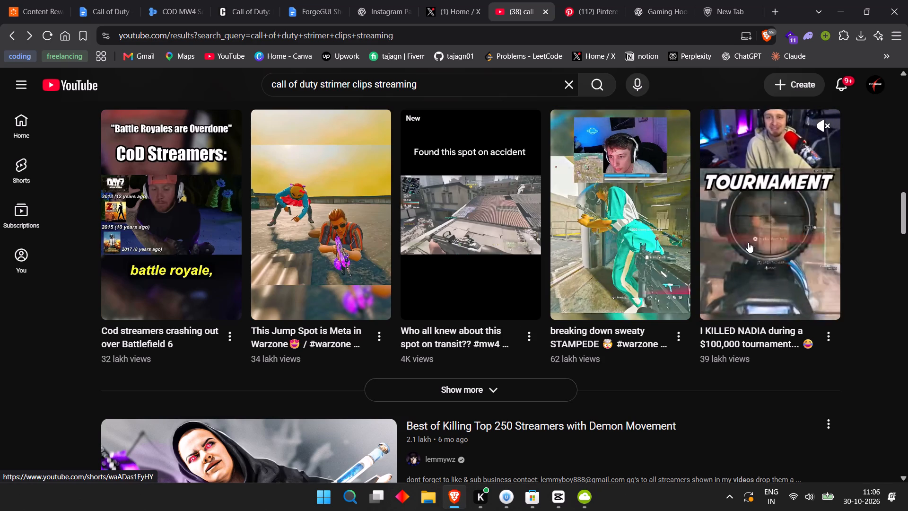
{"action": "left_click", "coordinate": [506, 393]}
{"action": "scroll", "coordinate": [404, 305], "scroll_direction": "down", "scroll_amount": 3}
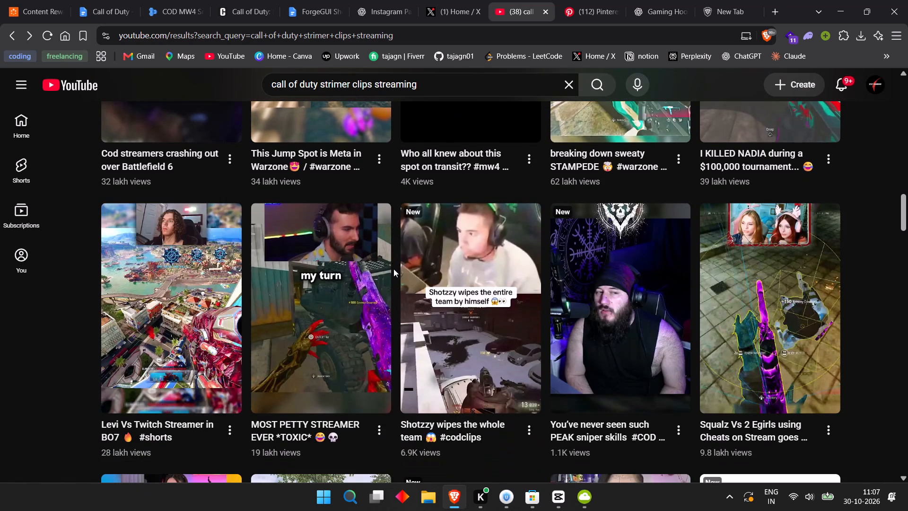
{"action": "left_click", "coordinate": [367, 288]}
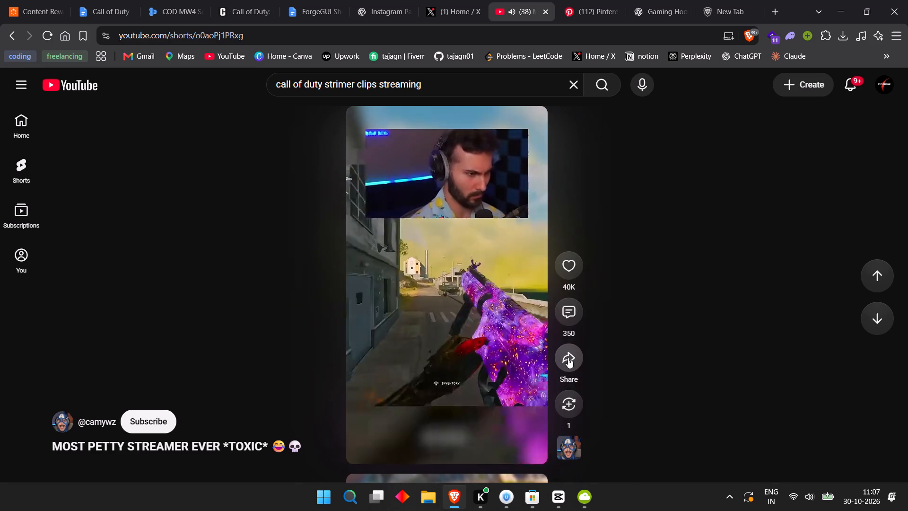
{"action": "left_click", "coordinate": [568, 356]}
{"action": "left_click", "coordinate": [565, 320]}
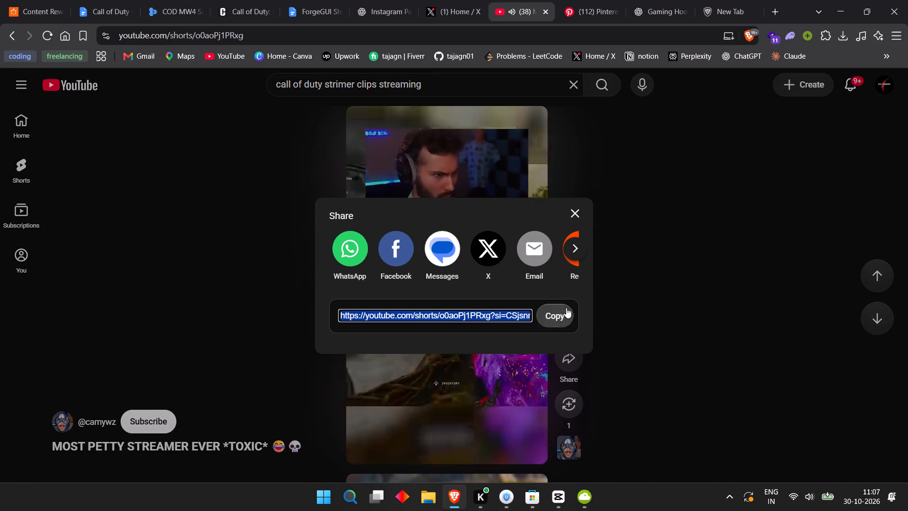
{"action": "left_click", "coordinate": [572, 216]}
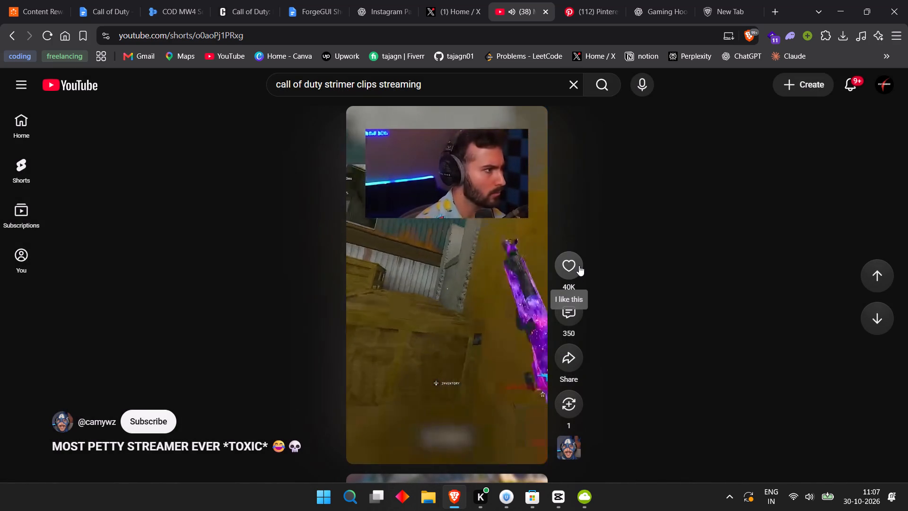
Add the copied "MOST PETTY STREAMER EVER *TOXIC*" link to 4K Video Downloader+ for download.
{"action": "left_click", "coordinate": [588, 498]}
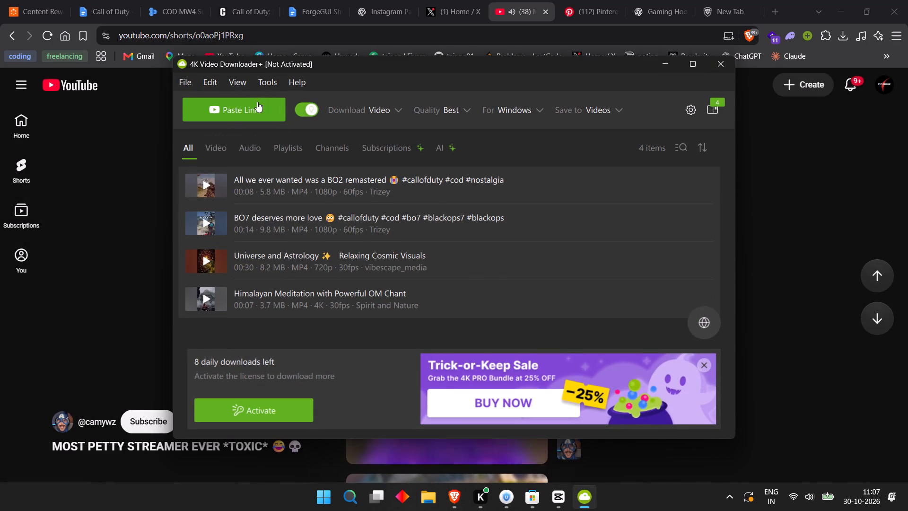
{"action": "left_click", "coordinate": [257, 102]}
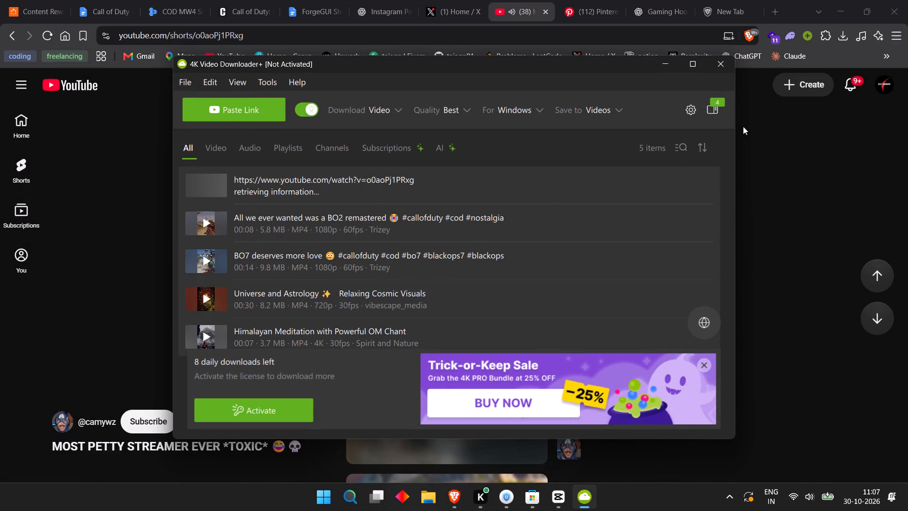
Minimize the video downloader and pause the "MOST PETTY STREAMER EVER *TOXIC*" Short in the browser.
{"action": "left_click", "coordinate": [670, 59]}
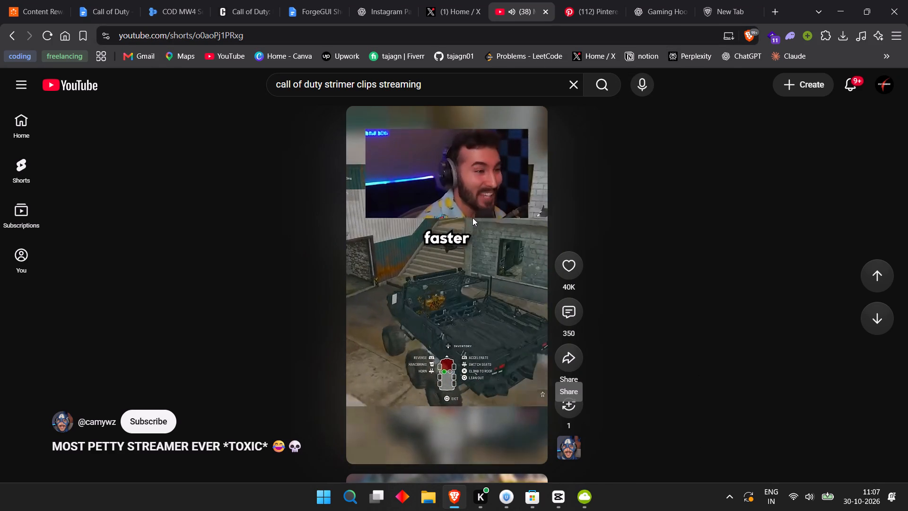
{"action": "left_click", "coordinate": [472, 218]}
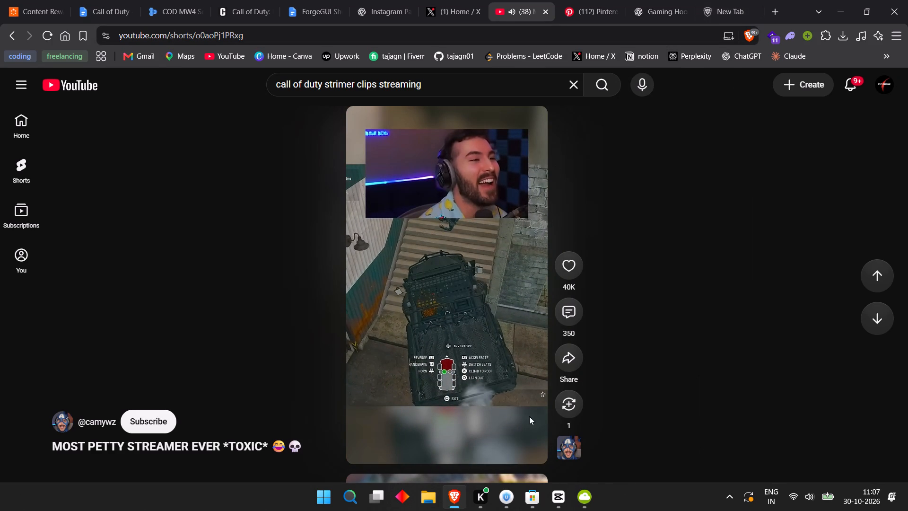
Switch to CapCut, start a media import from the device into the project, and browse the Downloads folder for the clips.
{"action": "left_click", "coordinate": [559, 501]}
{"action": "left_click_drag", "start_coordinate": [157, 304], "coordinate": [74, 303]}
{"action": "left_click", "coordinate": [10, 283]}
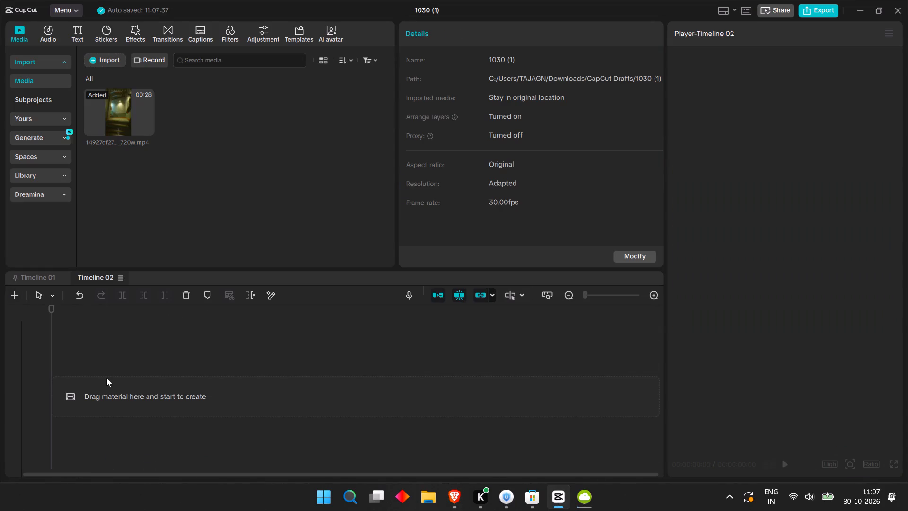
{"action": "left_click", "coordinate": [107, 54]}
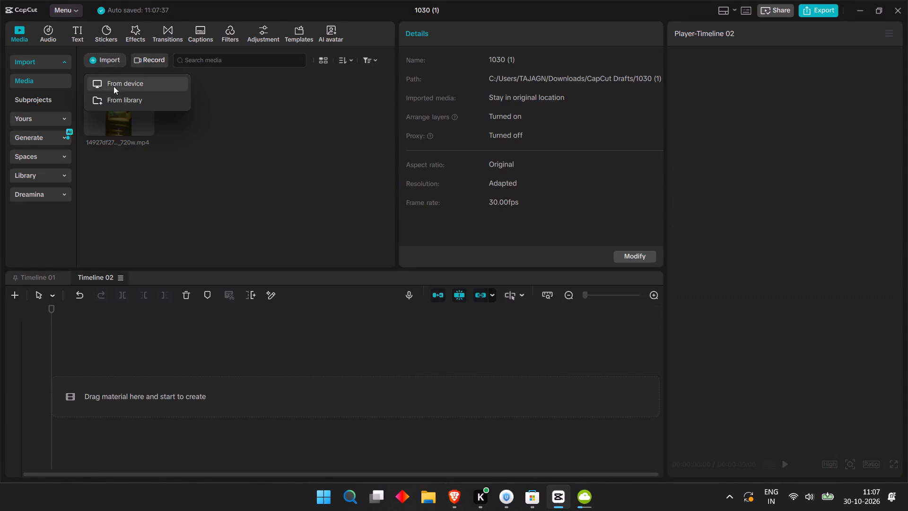
{"action": "left_click", "coordinate": [113, 86]}
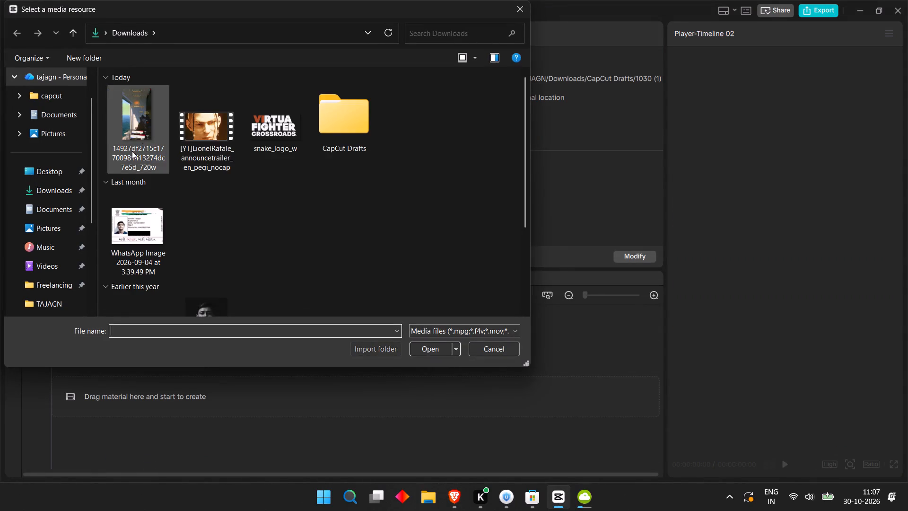
{"action": "left_click", "coordinate": [53, 194]}
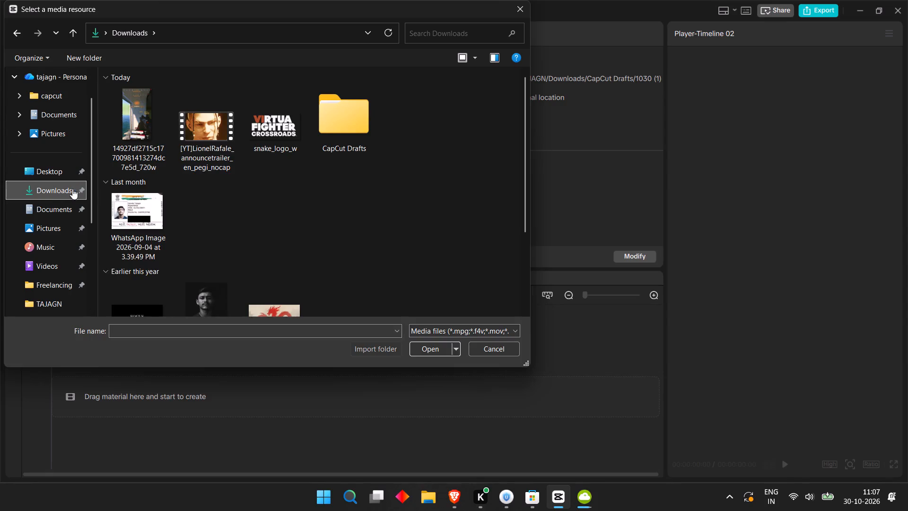
{"action": "scroll", "coordinate": [231, 216], "scroll_direction": "down", "scroll_amount": 5}
{"action": "scroll", "coordinate": [231, 216], "scroll_direction": "up", "scroll_amount": 2}
From 4K Video Downloader+, open the folder holding the downloads and delete the "Universe and Astrology" and "Himalayan Meditation" videos.
{"action": "left_click", "coordinate": [594, 498]}
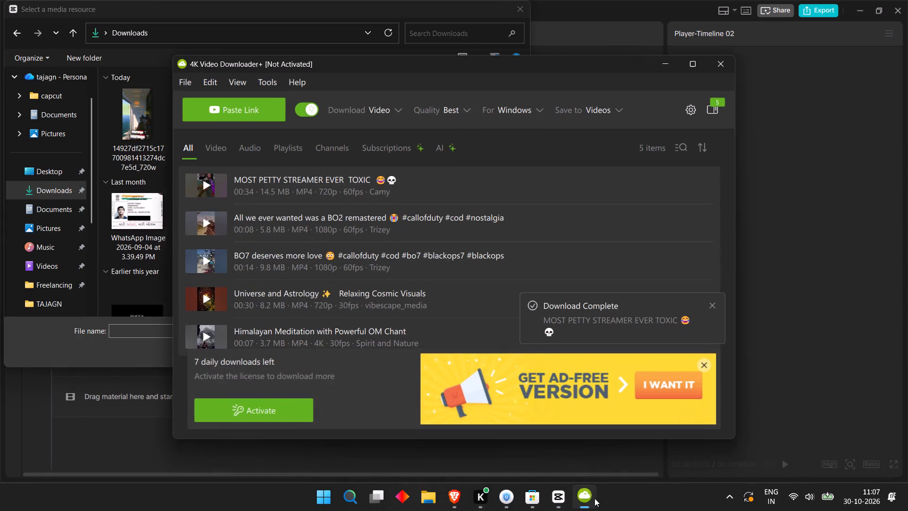
{"action": "left_click", "coordinate": [673, 185]}
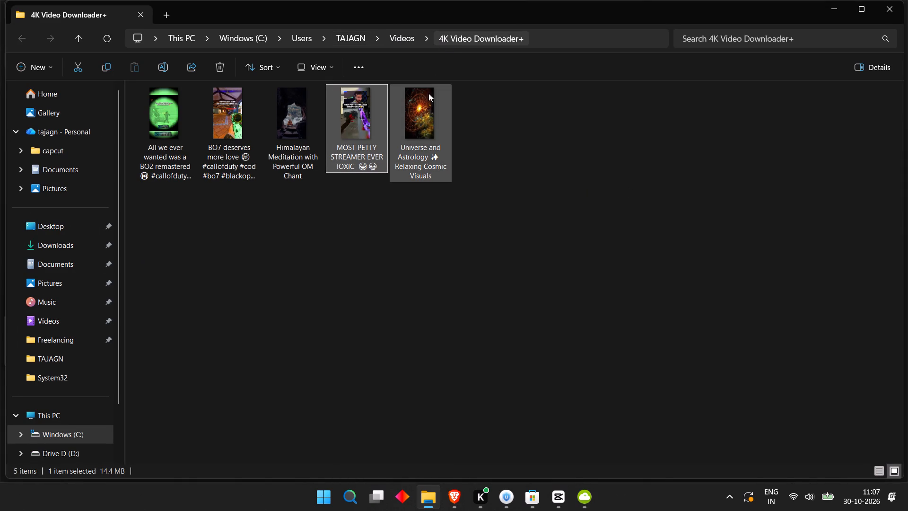
{"action": "left_click", "coordinate": [434, 131]}
{"action": "right_click", "coordinate": [434, 131]}
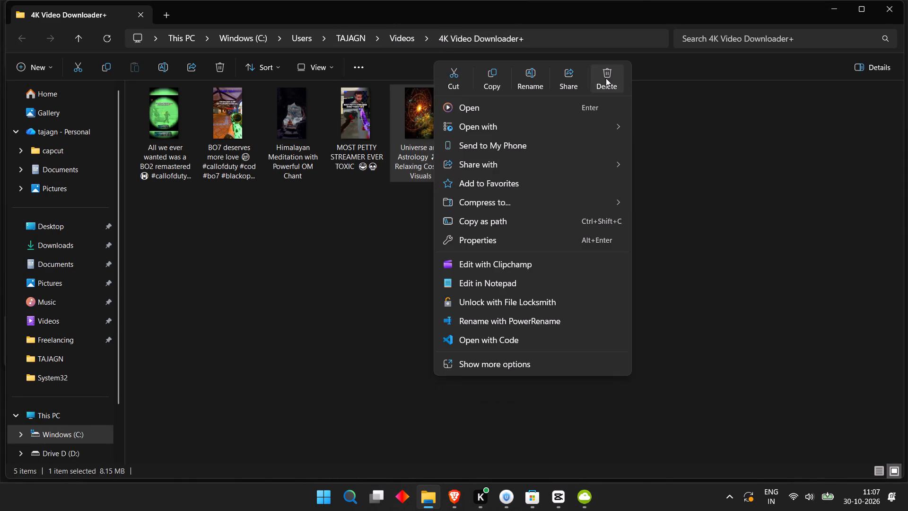
{"action": "left_click", "coordinate": [606, 78]}
{"action": "left_click_drag", "start_coordinate": [432, 176], "coordinate": [131, 88]}
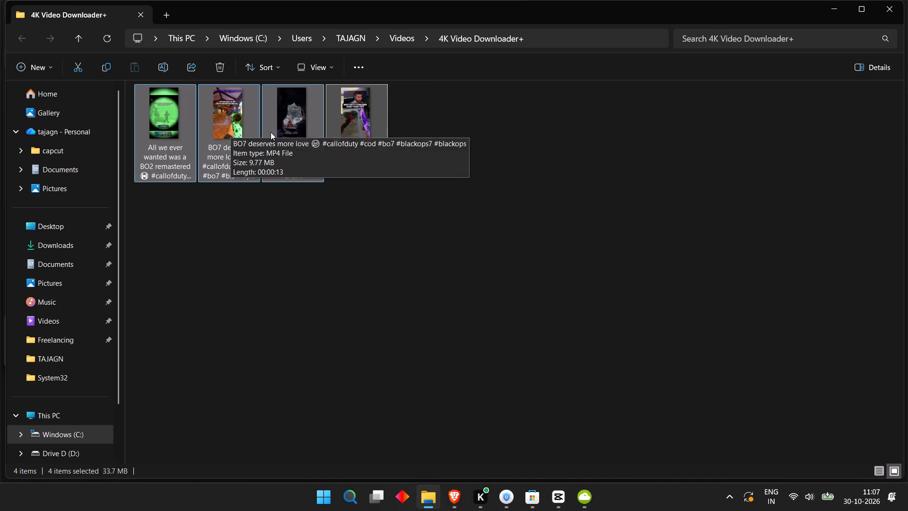
{"action": "left_click", "coordinate": [289, 113]}
{"action": "right_click", "coordinate": [291, 113]}
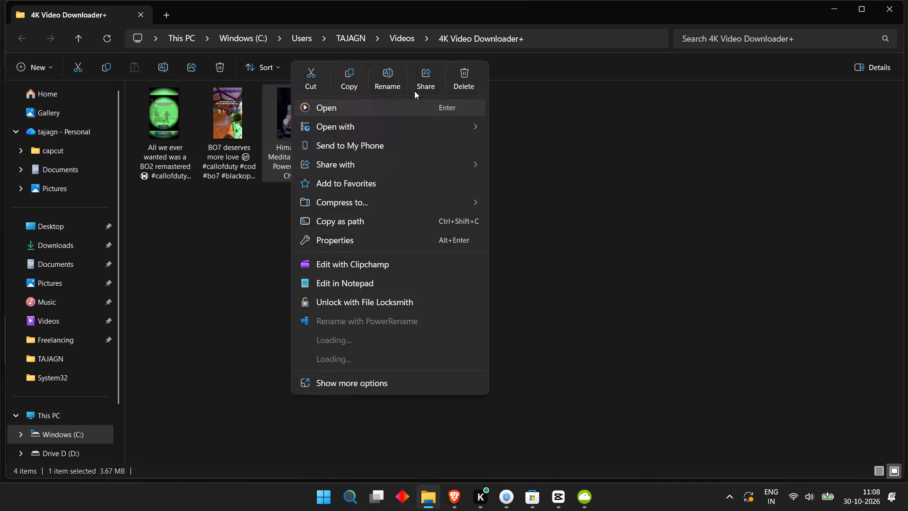
{"action": "left_click", "coordinate": [466, 76]}
Move the three remaining Call of Duty clips into Downloads through CapCut's open import dialog and import them into the project.
{"action": "left_click_drag", "start_coordinate": [397, 165], "coordinate": [156, 129]}
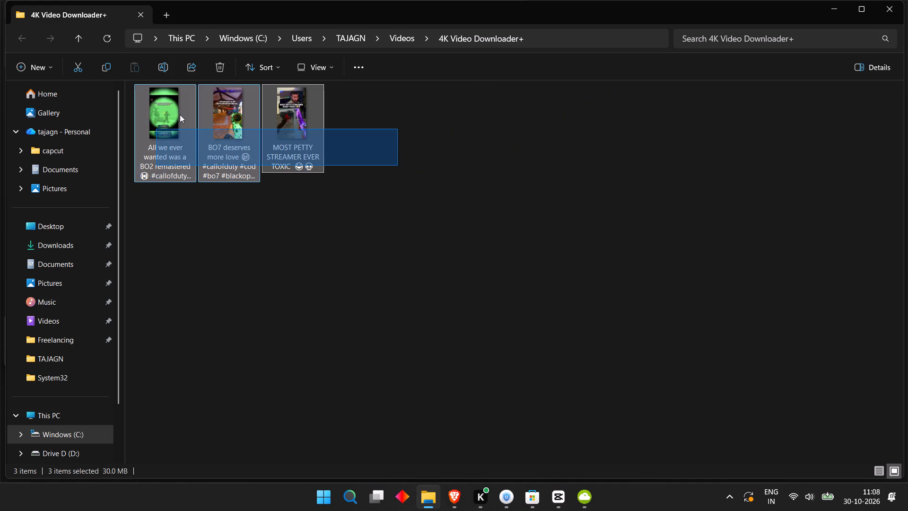
{"action": "left_click_drag", "start_coordinate": [170, 109], "coordinate": [562, 510]}
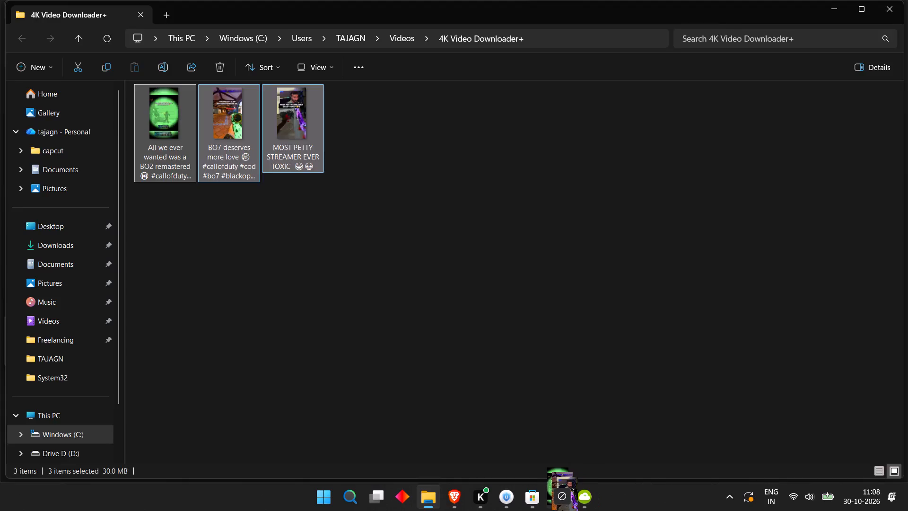
{"action": "left_click_drag", "start_coordinate": [562, 510], "coordinate": [578, 195]}
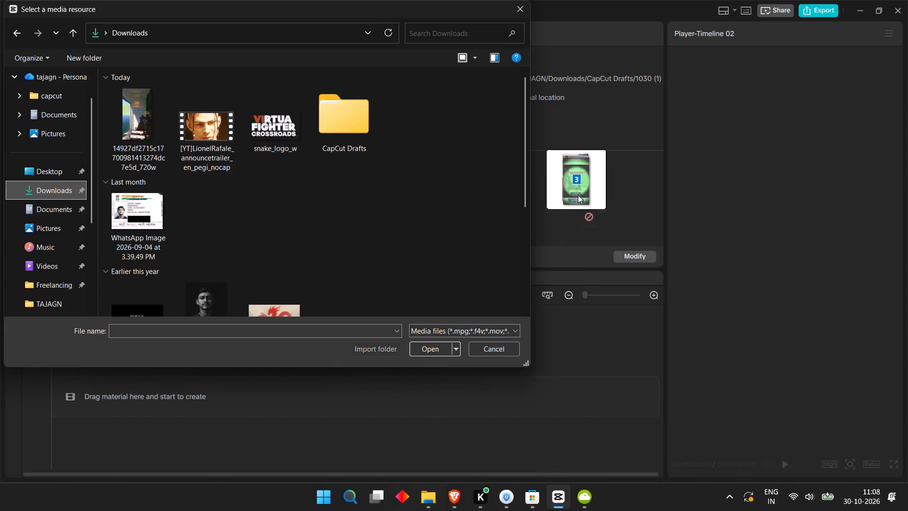
{"action": "left_click_drag", "start_coordinate": [578, 195], "coordinate": [296, 225]}
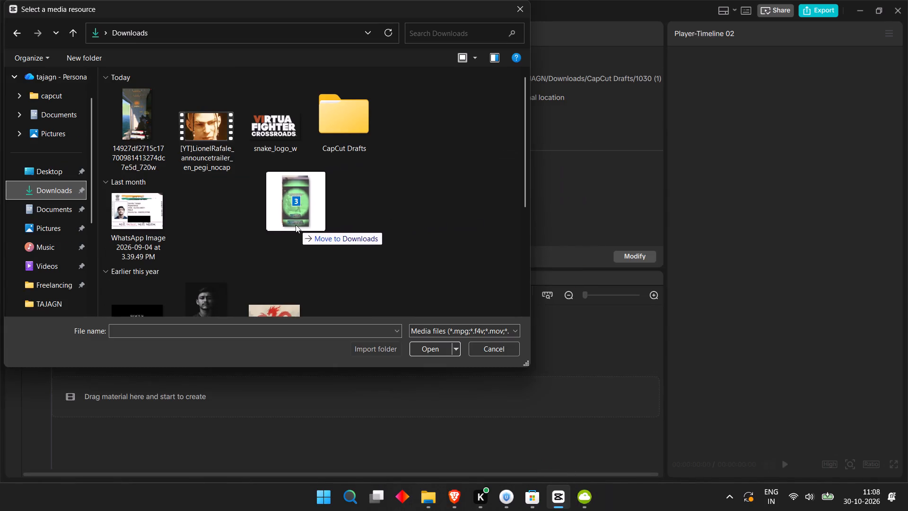
{"action": "left_click_drag", "start_coordinate": [296, 225], "coordinate": [280, 233]}
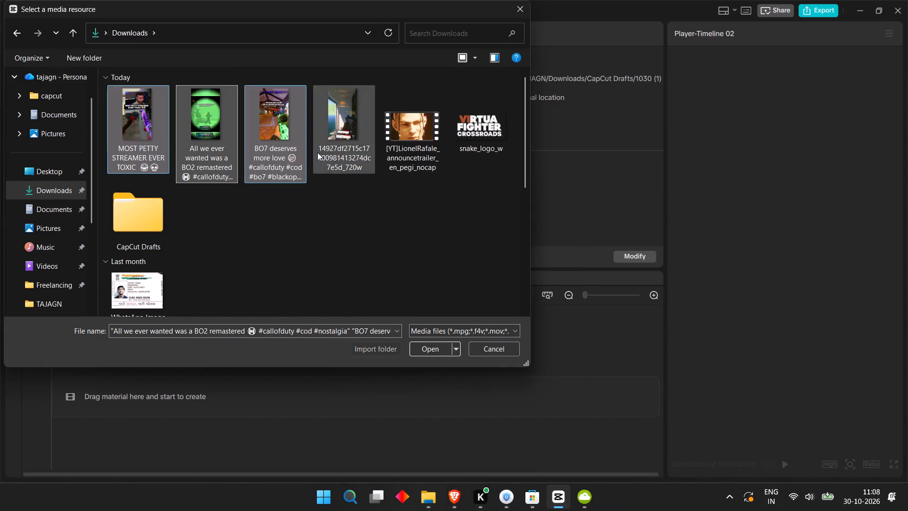
{"action": "left_click", "coordinate": [433, 352]}
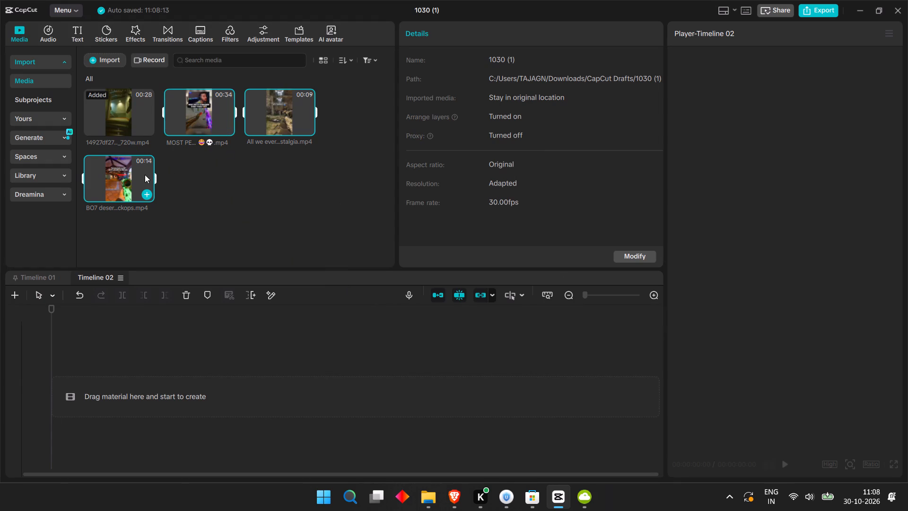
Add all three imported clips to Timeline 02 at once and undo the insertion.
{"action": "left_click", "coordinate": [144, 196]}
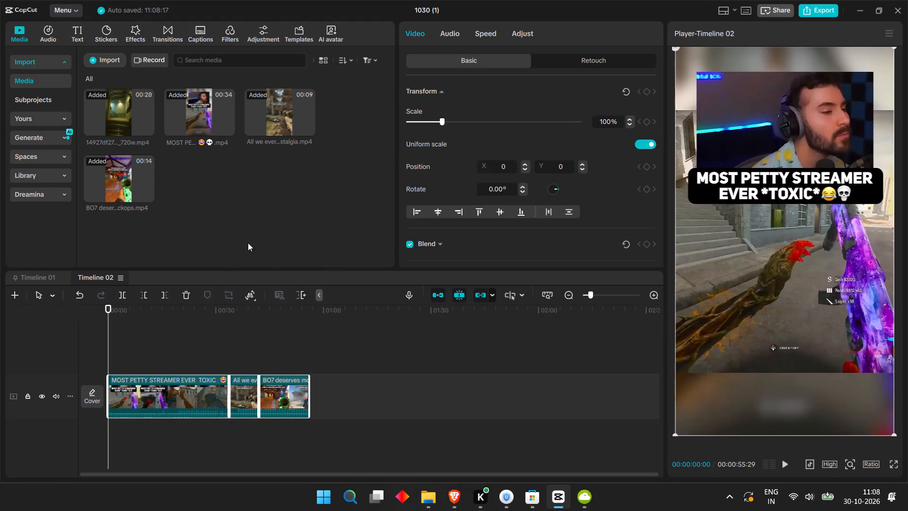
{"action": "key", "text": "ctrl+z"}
Place only the "BO7 deserves more love" clip on Timeline 02, play its opening, and return the playhead to the start.
{"action": "left_click", "coordinate": [121, 195]}
{"action": "left_click_drag", "start_coordinate": [123, 179], "coordinate": [123, 199]}
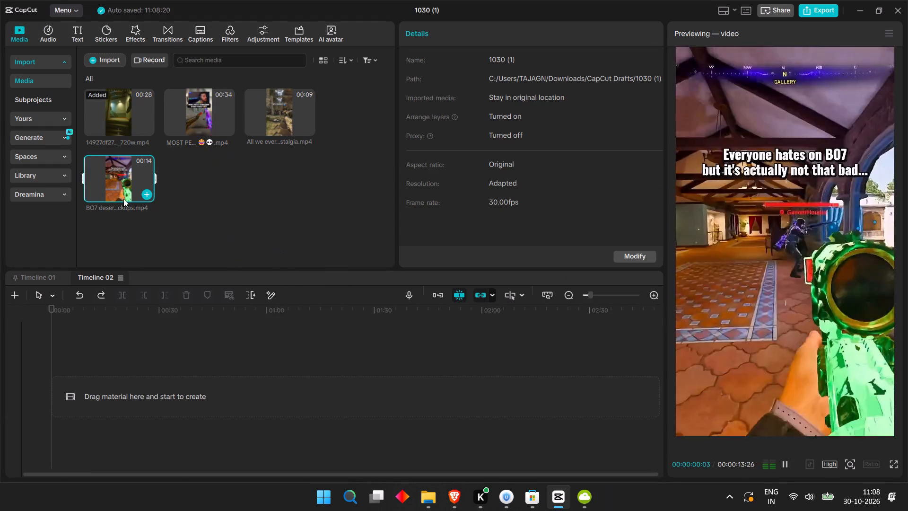
{"action": "left_click_drag", "start_coordinate": [123, 199], "coordinate": [104, 389]}
{"action": "key", "text": "space"}
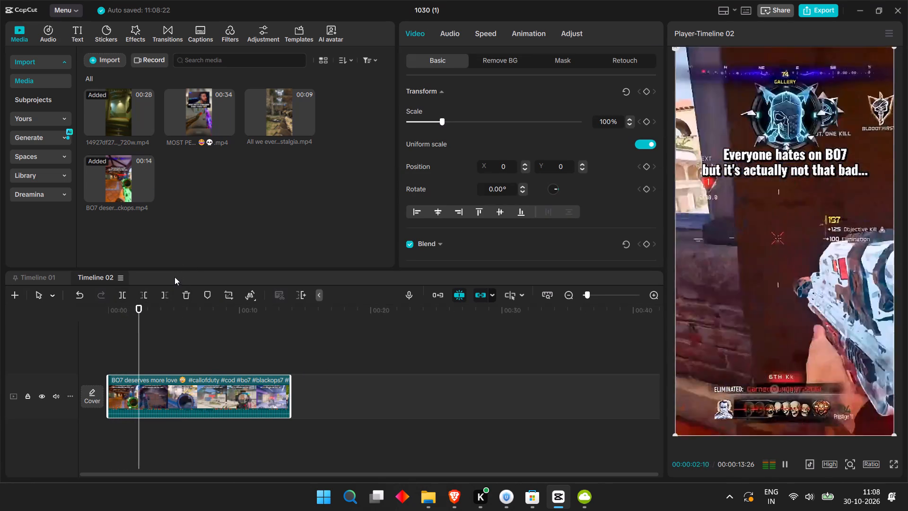
{"action": "key", "text": "space"}
{"action": "left_click_drag", "start_coordinate": [146, 329], "coordinate": [146, 328]}
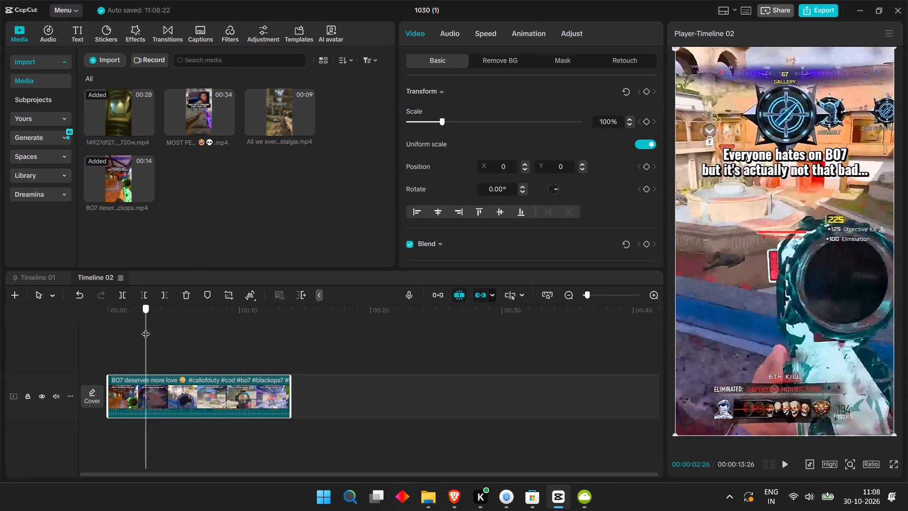
{"action": "left_click_drag", "start_coordinate": [146, 328], "coordinate": [96, 317]}
{"action": "key", "text": "shift+super+s"}
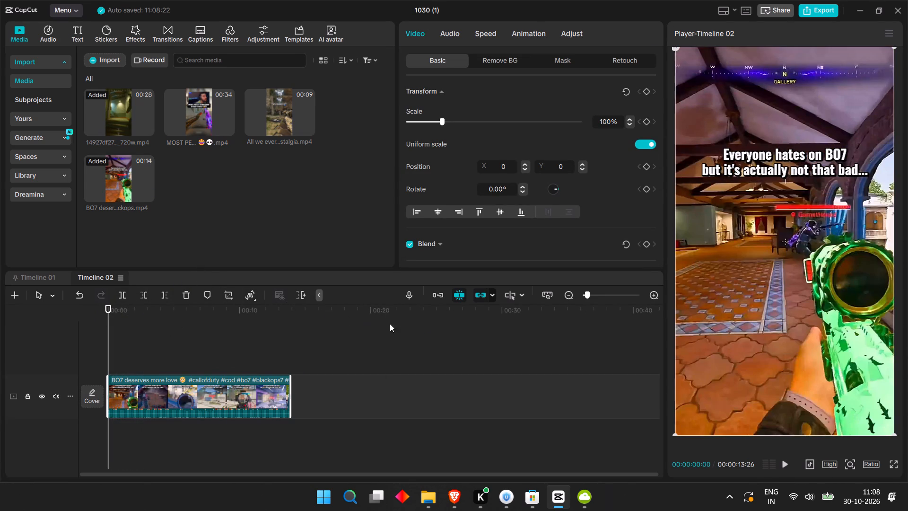
{"action": "left_click", "coordinate": [505, 25]}
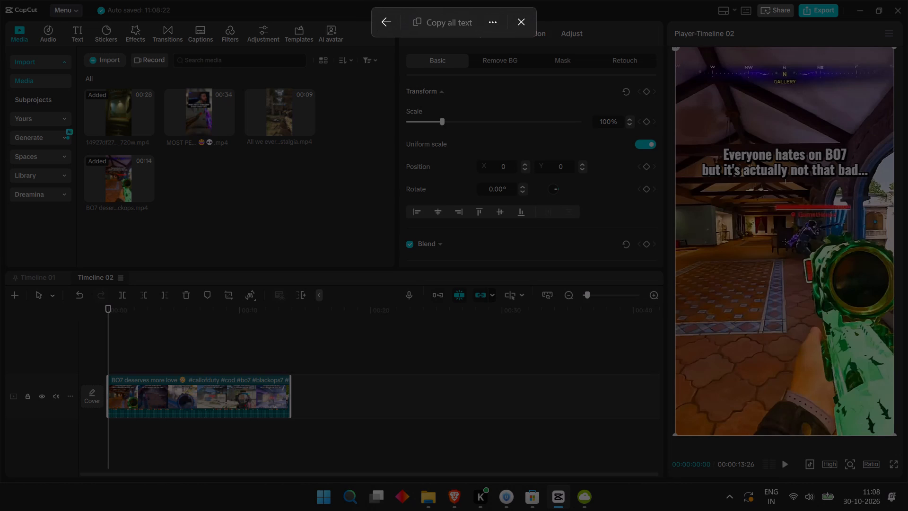
{"action": "left_click_drag", "start_coordinate": [711, 130], "coordinate": [884, 184]}
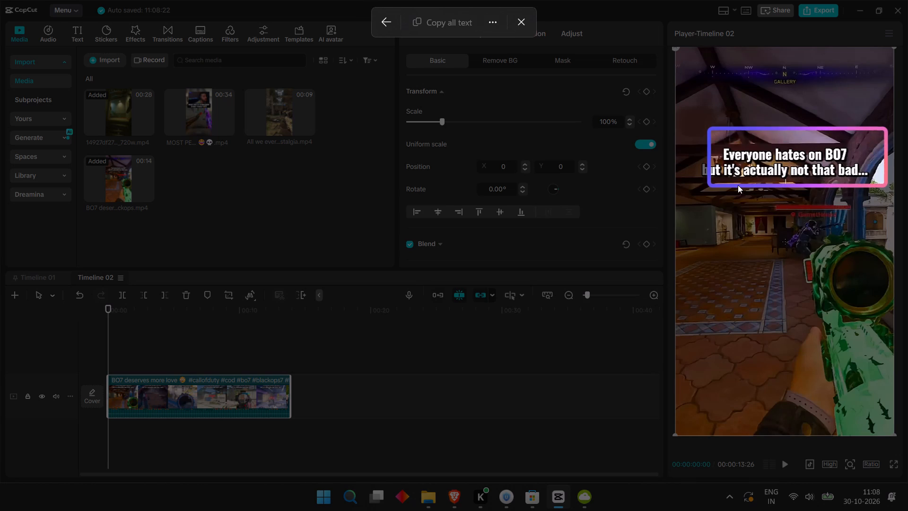
{"action": "left_click_drag", "start_coordinate": [713, 185], "coordinate": [695, 189]}
{"action": "left_click", "coordinate": [720, 151]}
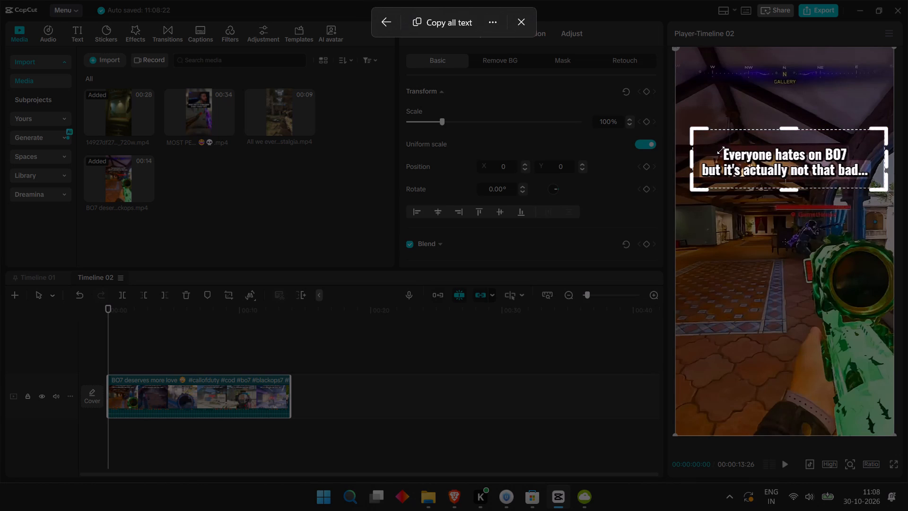
{"action": "left_click", "coordinate": [724, 150]}
{"action": "triple_click", "coordinate": [726, 150]}
{"action": "left_click", "coordinate": [726, 150]}
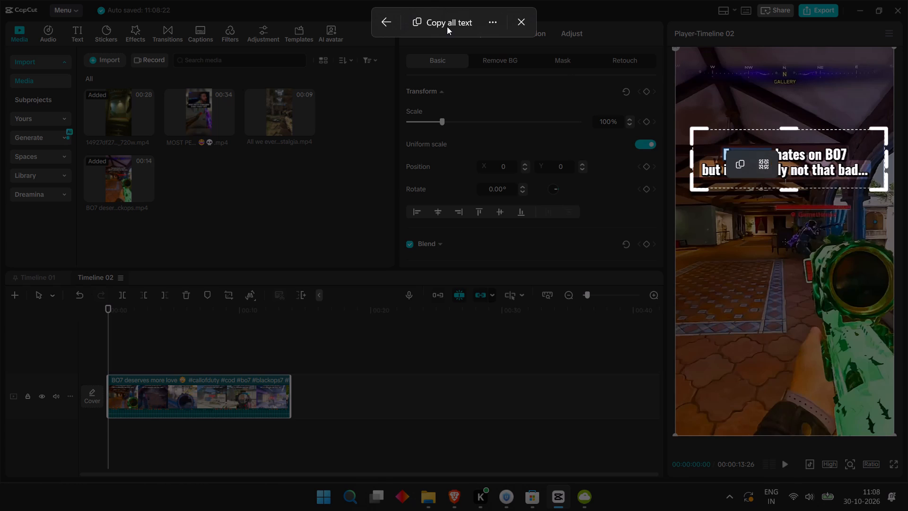
{"action": "left_click", "coordinate": [447, 26]}
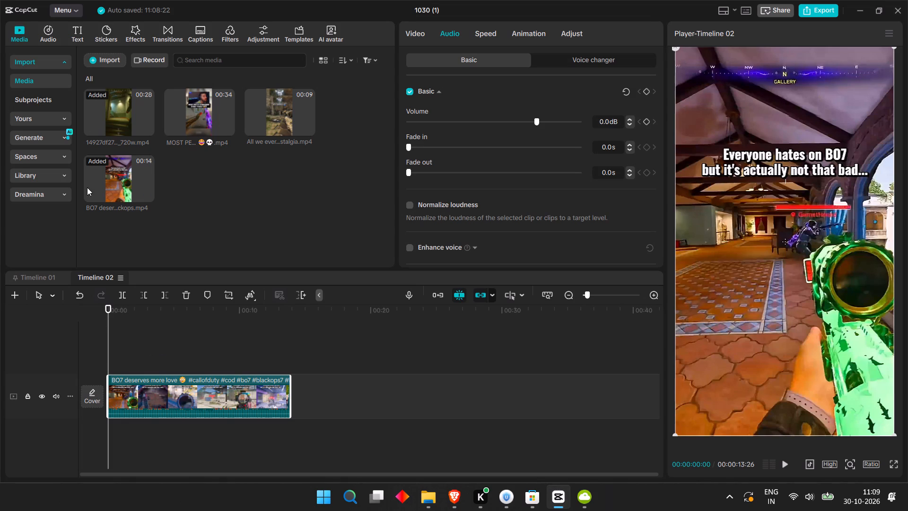
{"action": "left_click", "coordinate": [46, 35]}
{"action": "left_click", "coordinate": [81, 24]}
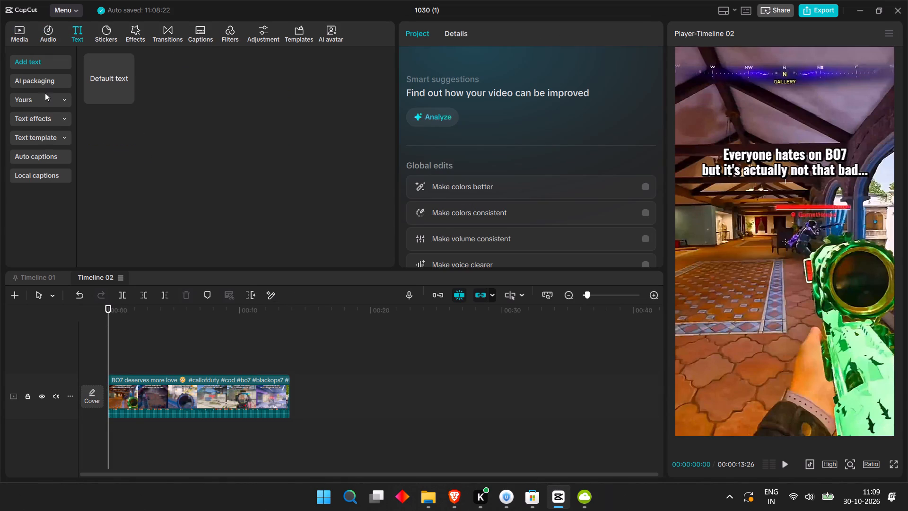
{"action": "left_click", "coordinate": [182, 395]}
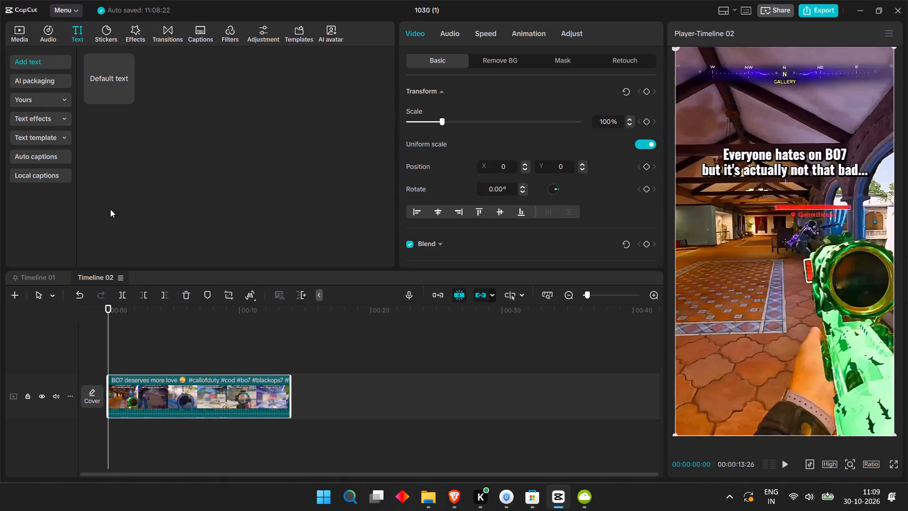
{"action": "left_click", "coordinate": [16, 23]}
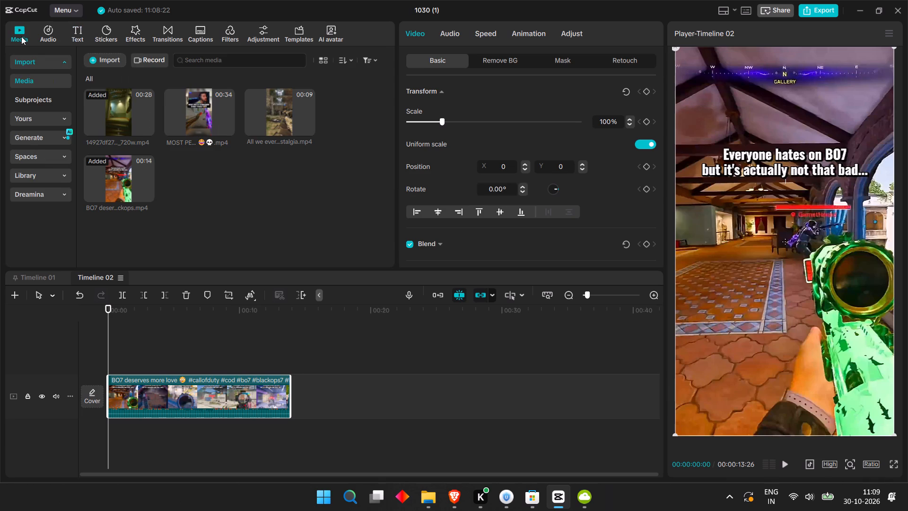
{"action": "left_click", "coordinate": [41, 173]}
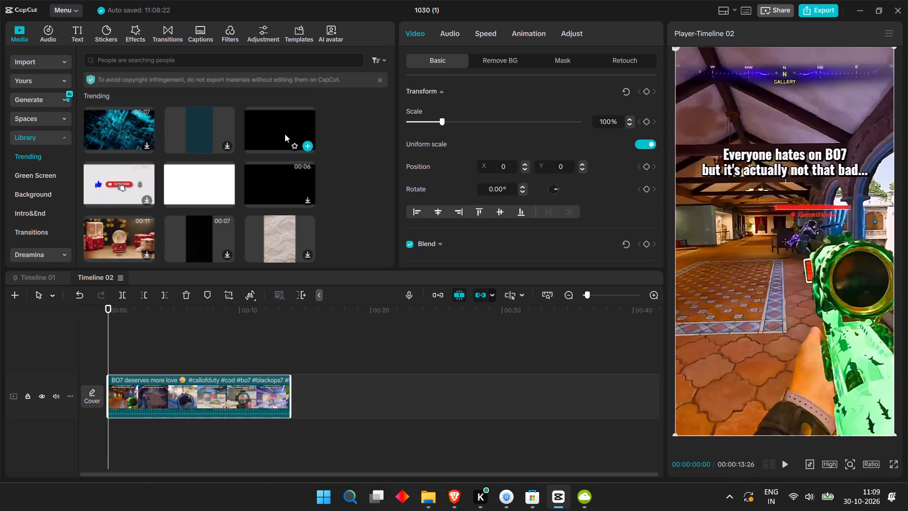
{"action": "left_click", "coordinate": [308, 149]}
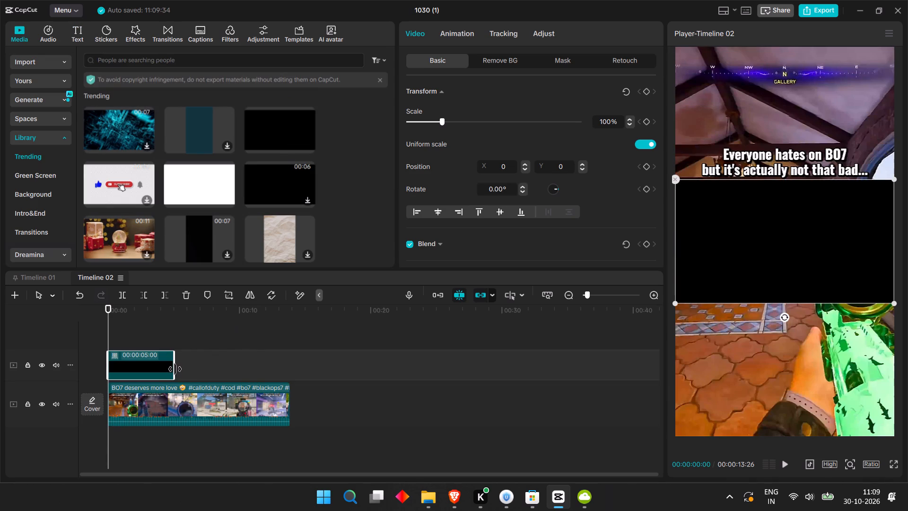
{"action": "left_click_drag", "start_coordinate": [175, 369], "coordinate": [288, 361]}
Move the black overlay to the top of the frame over the original caption and scale it to about 107%.
{"action": "left_click_drag", "start_coordinate": [760, 219], "coordinate": [761, 94]}
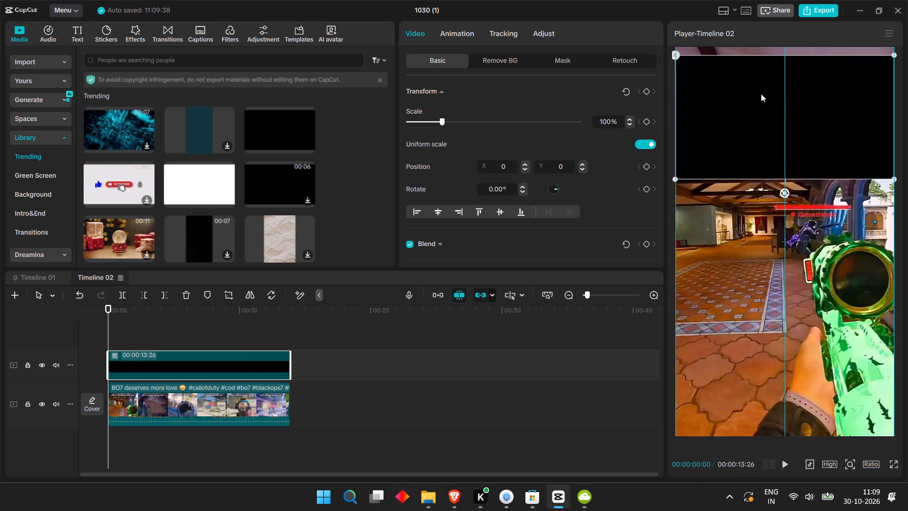
{"action": "left_click_drag", "start_coordinate": [761, 94], "coordinate": [761, 87]}
{"action": "left_click_drag", "start_coordinate": [672, 166], "coordinate": [672, 173]}
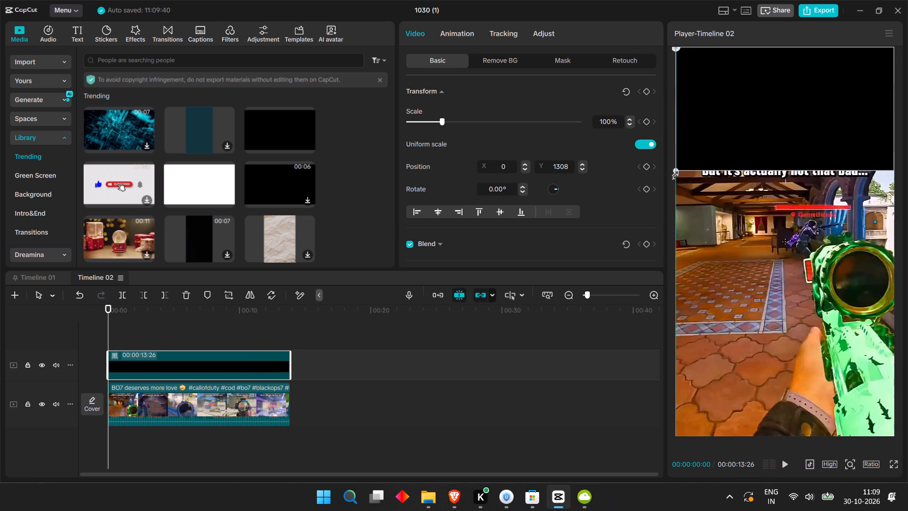
{"action": "left_click_drag", "start_coordinate": [672, 173], "coordinate": [667, 182]}
{"action": "left_click_drag", "start_coordinate": [720, 148], "coordinate": [720, 167]}
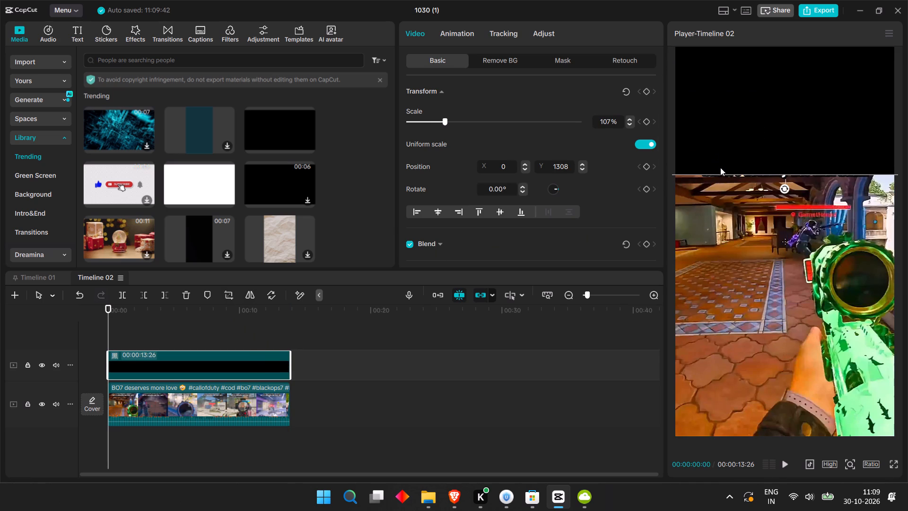
{"action": "left_click_drag", "start_coordinate": [720, 167], "coordinate": [720, 170]}
{"action": "left_click", "coordinate": [745, 131]}
{"action": "left_click", "coordinate": [250, 366]}
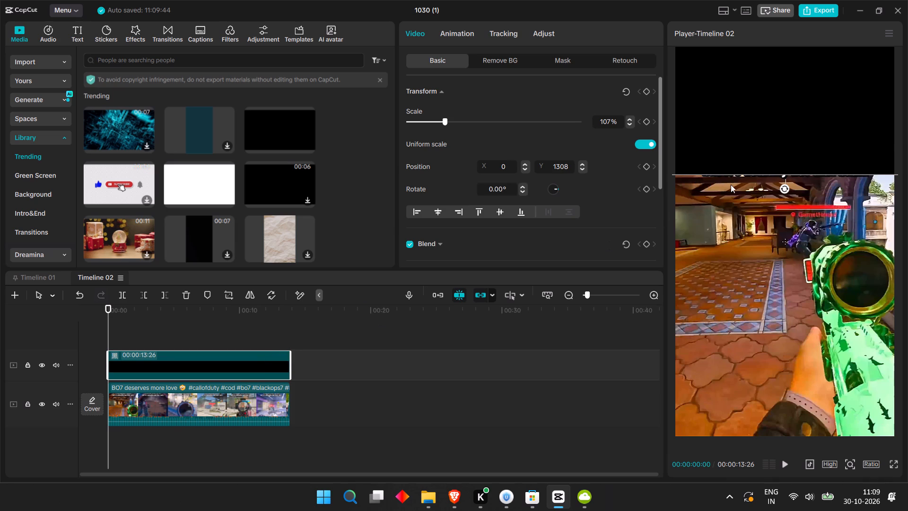
{"action": "left_click", "coordinate": [744, 174]}
{"action": "left_click_drag", "start_coordinate": [757, 133], "coordinate": [761, 143]}
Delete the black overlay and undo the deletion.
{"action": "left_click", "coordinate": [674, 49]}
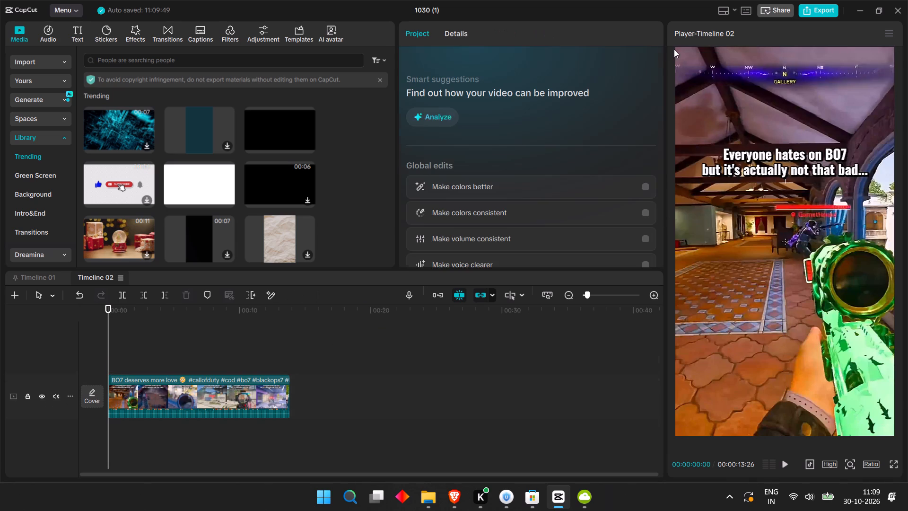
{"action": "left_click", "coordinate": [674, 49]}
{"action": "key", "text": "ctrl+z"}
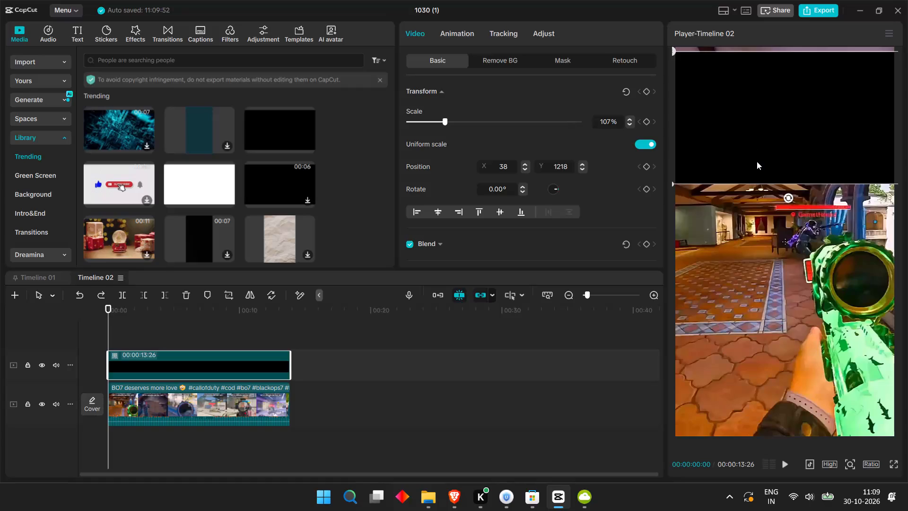
Enlarge the black overlay to about 116% and centre it at X 0, Y about 1287, hiding the whole original caption.
{"action": "left_click_drag", "start_coordinate": [757, 161], "coordinate": [751, 139]}
{"action": "left_click_drag", "start_coordinate": [754, 141], "coordinate": [786, 142]}
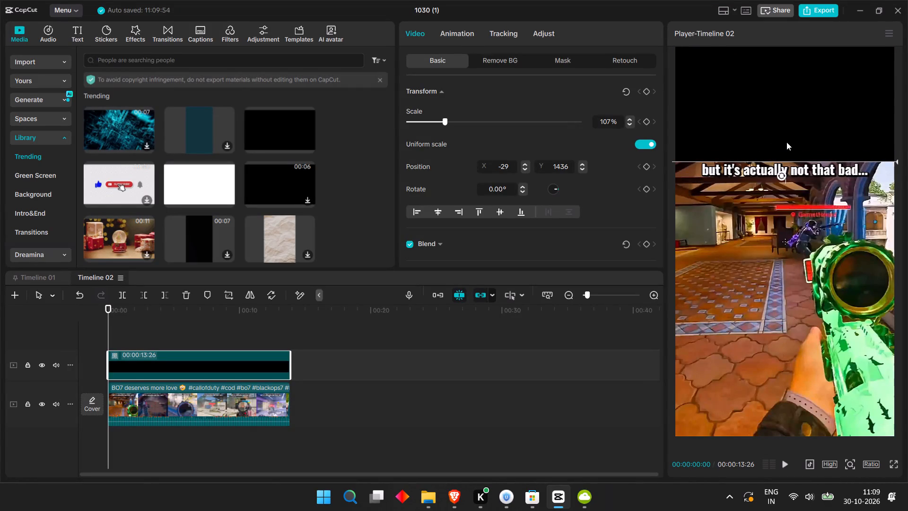
{"action": "left_click_drag", "start_coordinate": [786, 142], "coordinate": [808, 142]}
{"action": "left_click_drag", "start_coordinate": [720, 165], "coordinate": [704, 169]}
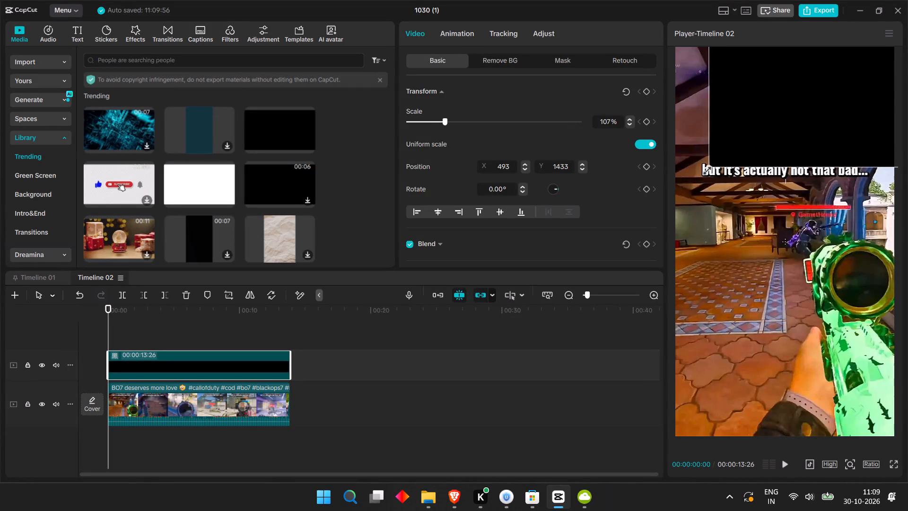
{"action": "left_click_drag", "start_coordinate": [704, 169], "coordinate": [703, 169]}
{"action": "left_click_drag", "start_coordinate": [755, 130], "coordinate": [707, 150]}
{"action": "left_click_drag", "start_coordinate": [707, 150], "coordinate": [708, 144]}
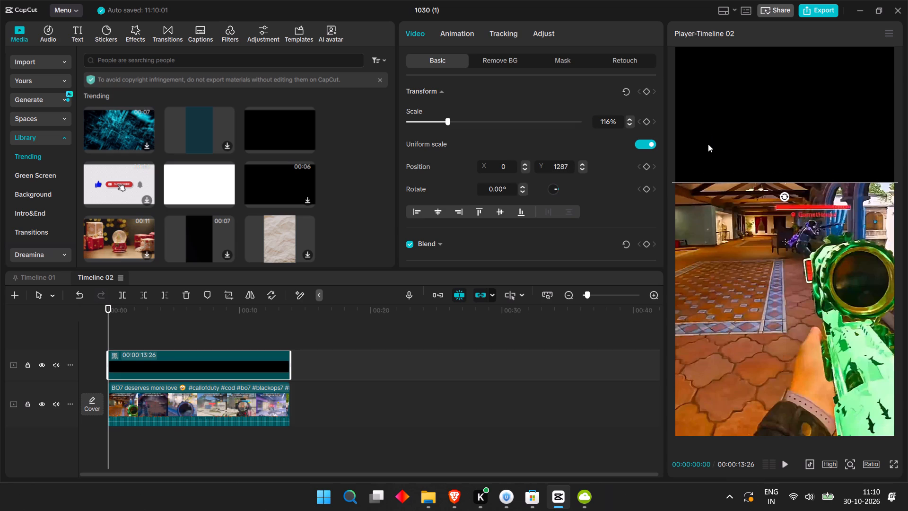
Duplicate the black overlay and move the copy down to form a matching bar along the bottom of the frame.
{"action": "key", "text": "ctrl+c"}
{"action": "key", "text": "ctrl+v"}
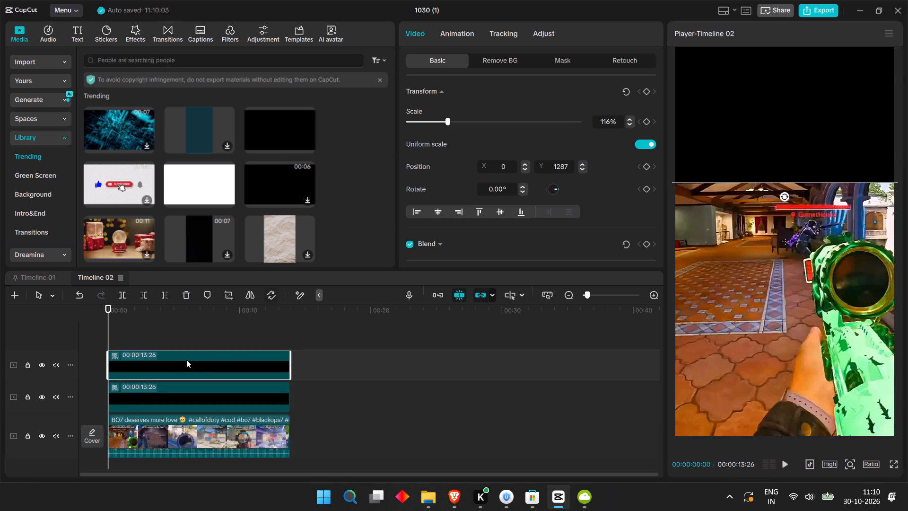
{"action": "left_click_drag", "start_coordinate": [838, 127], "coordinate": [833, 411]}
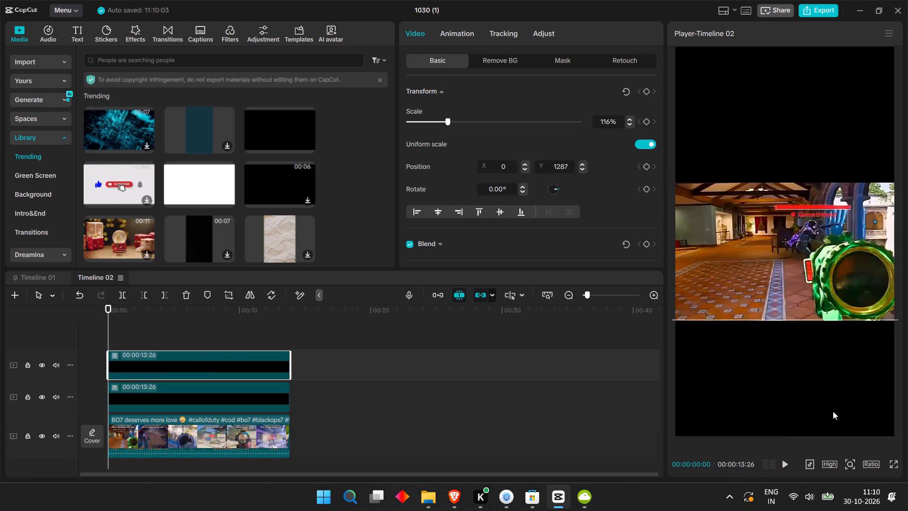
{"action": "left_click_drag", "start_coordinate": [833, 411], "coordinate": [837, 436]}
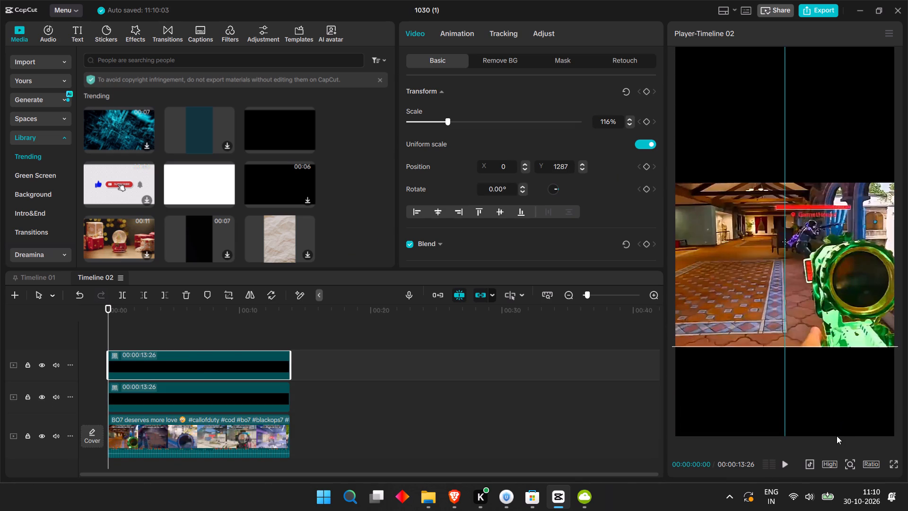
{"action": "left_click_drag", "start_coordinate": [837, 436], "coordinate": [836, 452]}
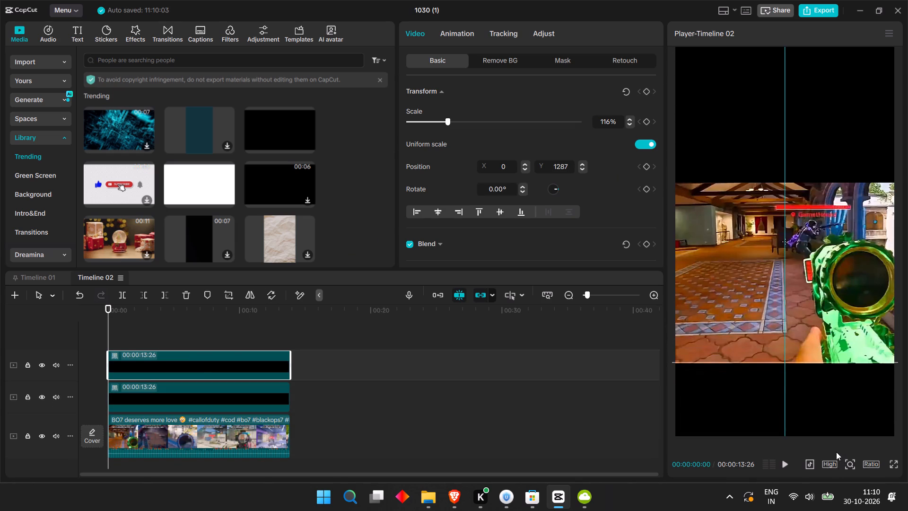
{"action": "left_click_drag", "start_coordinate": [836, 452], "coordinate": [837, 452]}
Add a default text clip at the start of Timeline 02 and replace its wording with the copied BO7 hook.
{"action": "left_click", "coordinate": [141, 344]}
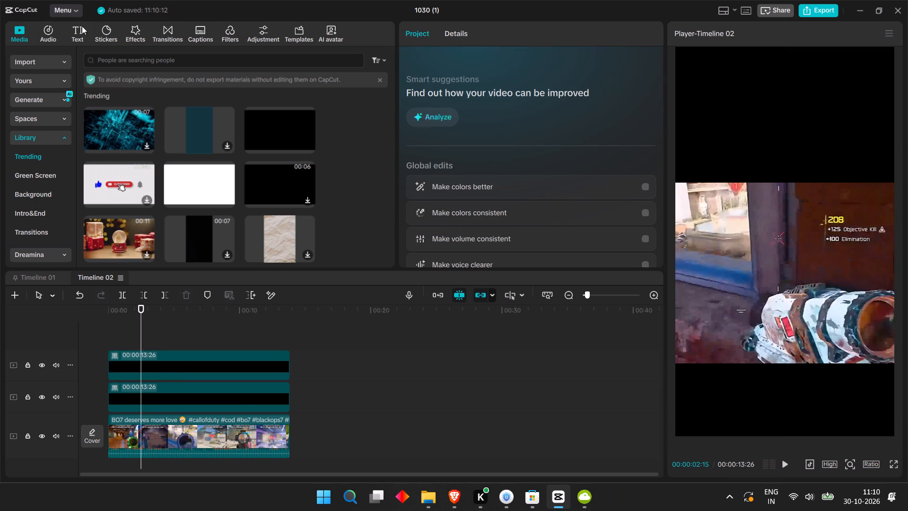
{"action": "left_click", "coordinate": [75, 27]}
{"action": "left_click", "coordinate": [128, 96]}
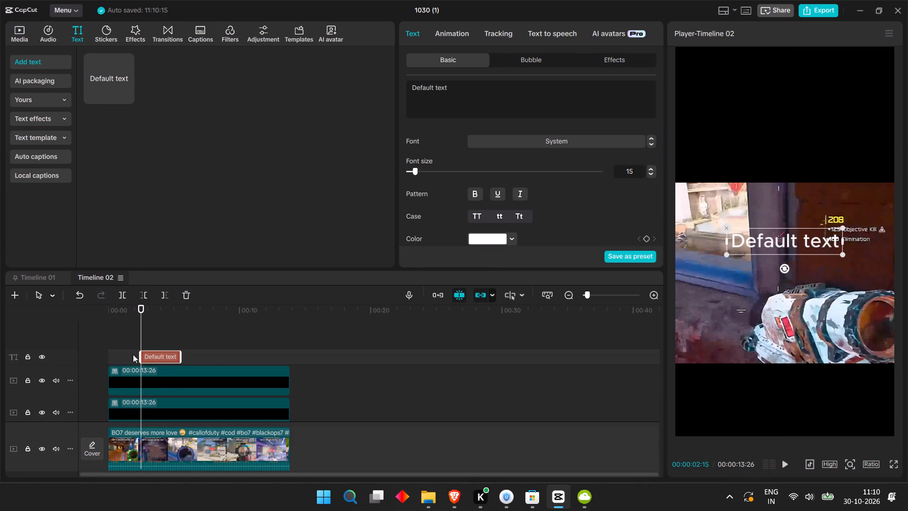
{"action": "left_click_drag", "start_coordinate": [159, 360], "coordinate": [126, 361]}
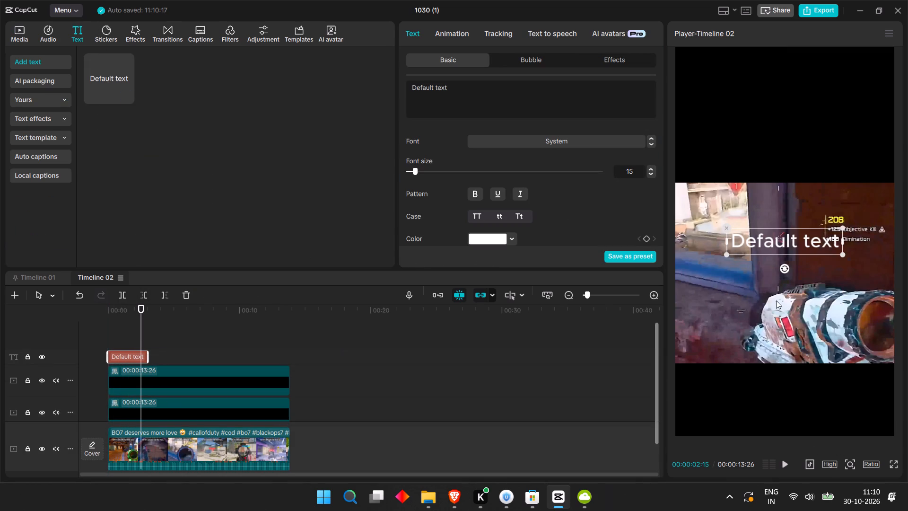
{"action": "left_click_drag", "start_coordinate": [496, 93], "coordinate": [361, 94]}
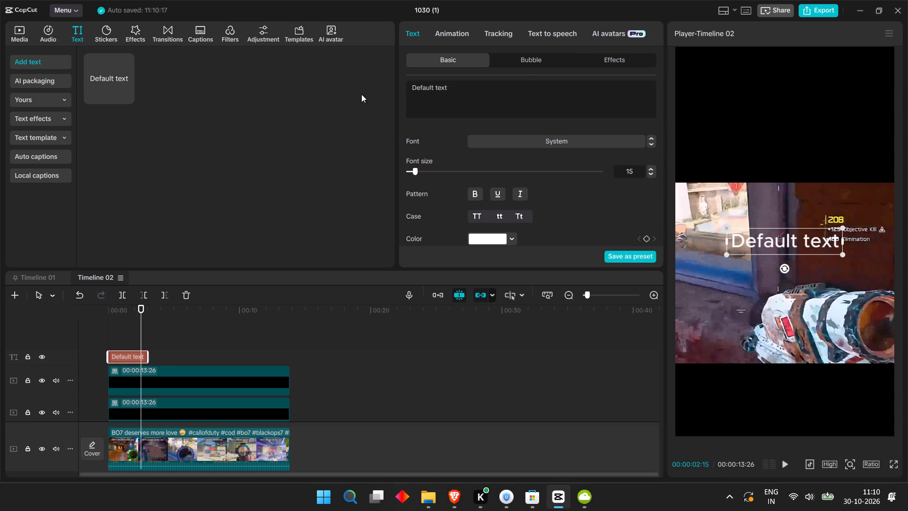
{"action": "left_click_drag", "start_coordinate": [361, 94], "coordinate": [388, 95]}
{"action": "triple_click", "coordinate": [432, 87]}
{"action": "key", "text": "ctrl+v"}
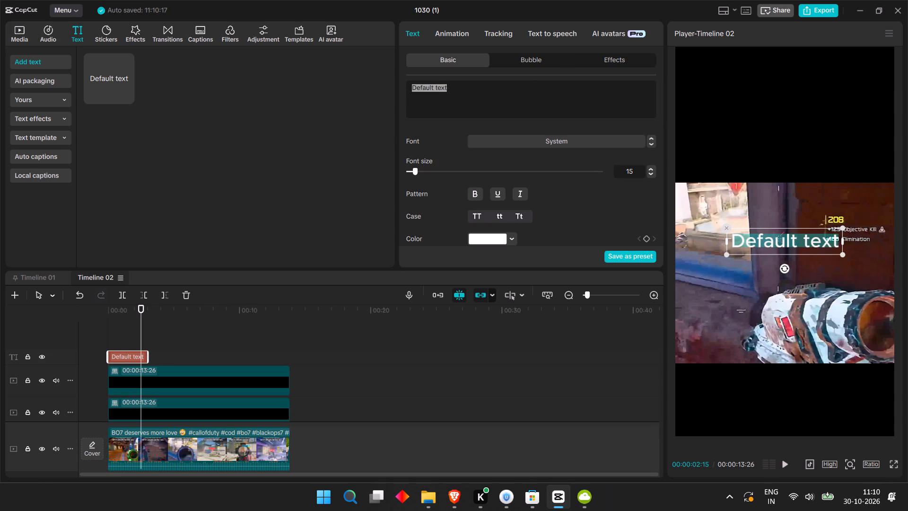
Set the hook text's font to Rubik-Bold.
{"action": "left_click", "coordinate": [526, 142]}
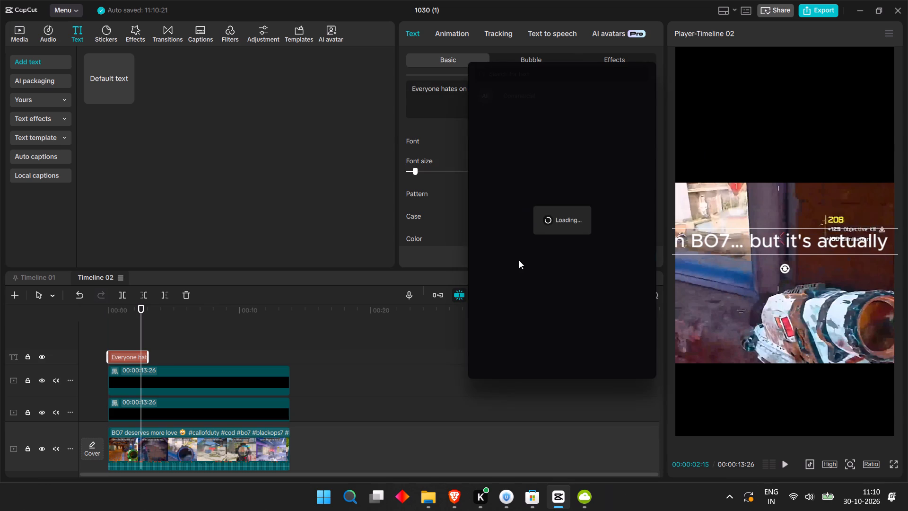
{"action": "left_click", "coordinate": [535, 284]}
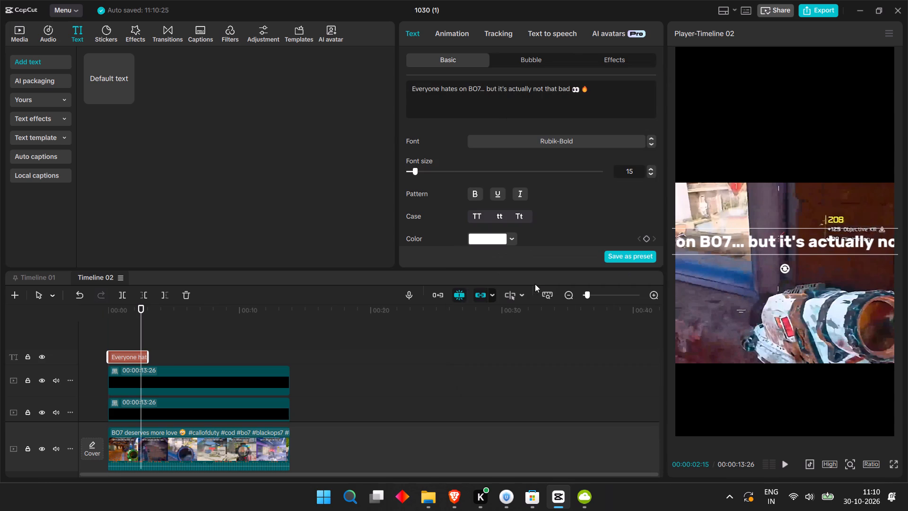
Move the hook text up onto the upper black bar.
{"action": "left_click_drag", "start_coordinate": [749, 235], "coordinate": [907, 121]}
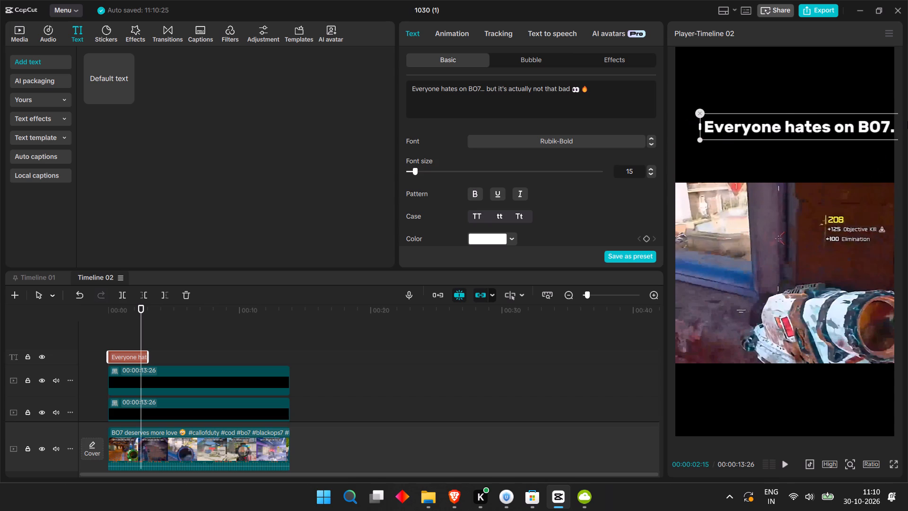
{"action": "left_click_drag", "start_coordinate": [907, 121], "coordinate": [907, 123]}
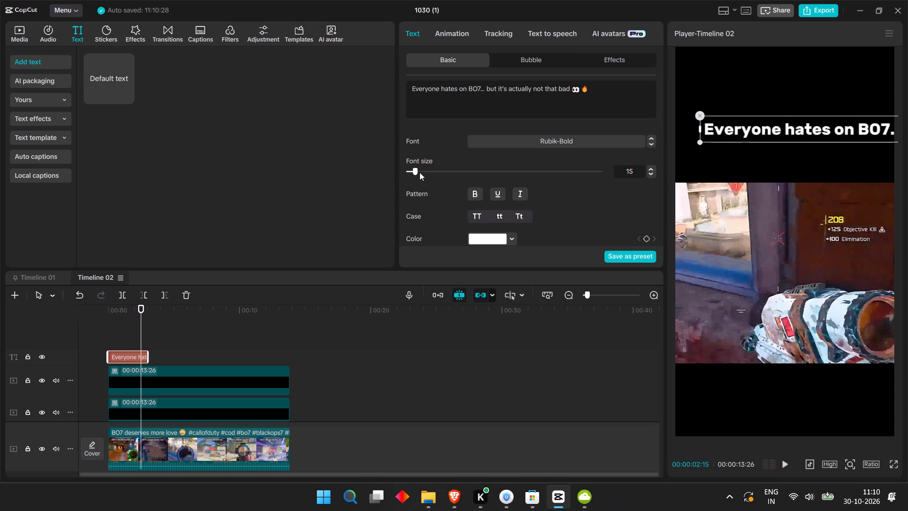
Break the hook into two lines after "Everyone hates on BO7...".
{"action": "left_click", "coordinate": [488, 91]}
{"action": "key", "text": "Return"}
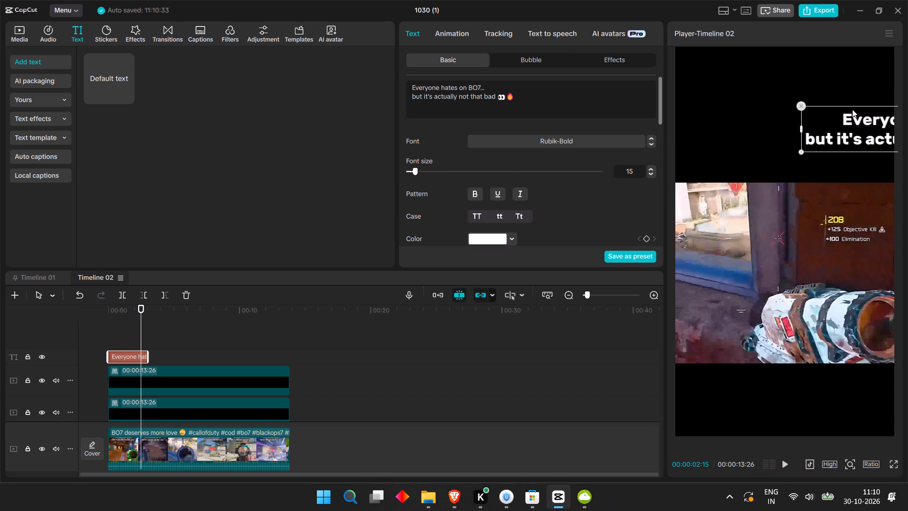
Set the hook text's font size to 11 and centre it on the upper black bar, just above the gameplay.
{"action": "left_click_drag", "start_coordinate": [876, 131], "coordinate": [751, 144]}
{"action": "right_click", "coordinate": [751, 144]}
{"action": "left_click_drag", "start_coordinate": [758, 155], "coordinate": [741, 153]}
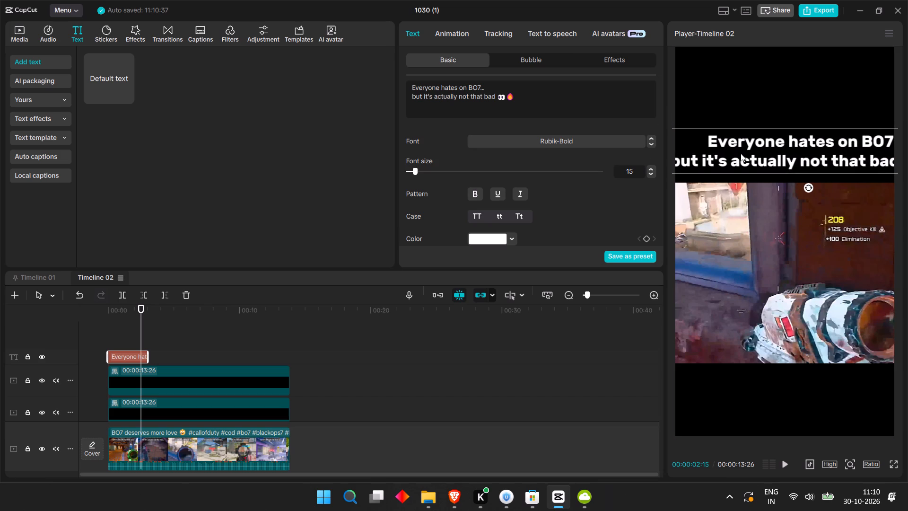
{"action": "triple_click", "coordinate": [650, 173]}
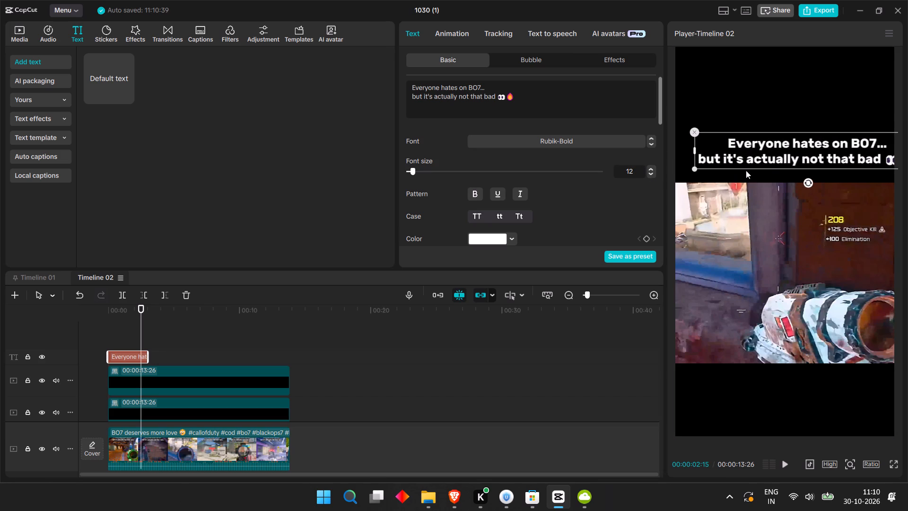
{"action": "left_click_drag", "start_coordinate": [818, 156], "coordinate": [797, 165]}
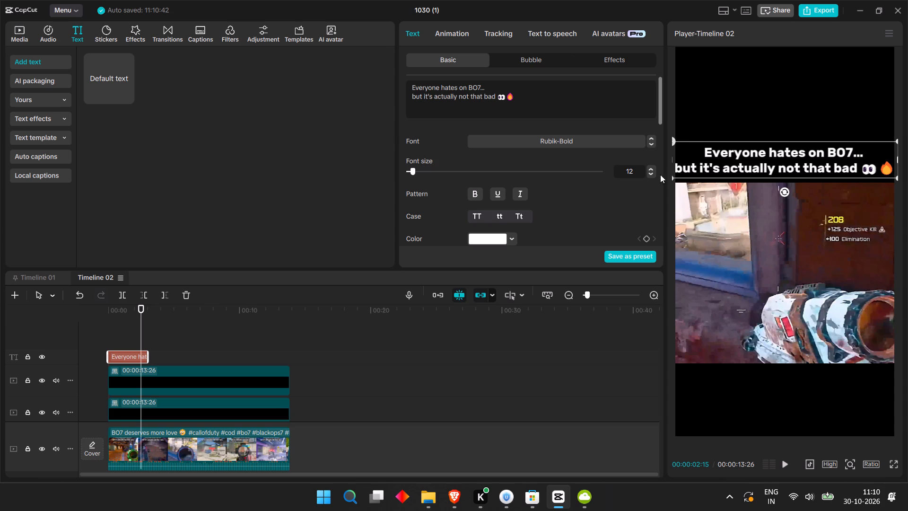
{"action": "left_click", "coordinate": [653, 170]}
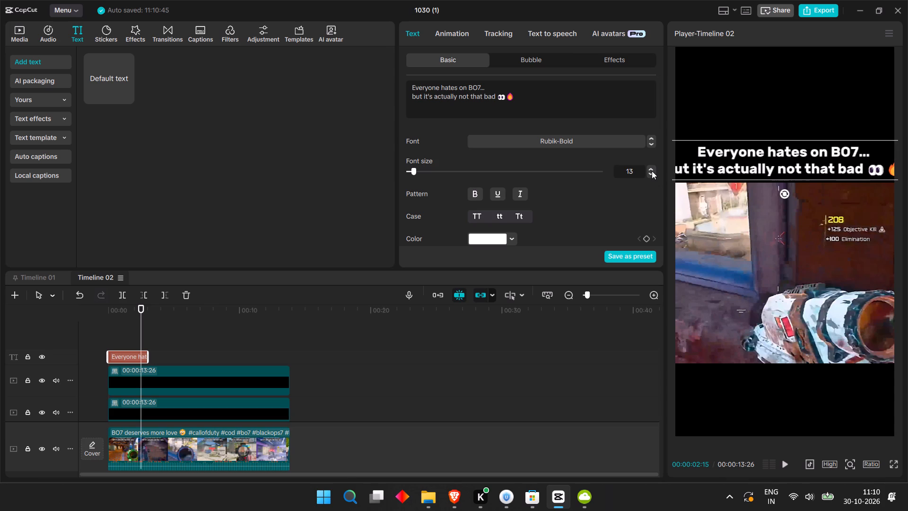
{"action": "left_click", "coordinate": [652, 171]}
{"action": "double_click", "coordinate": [652, 174]}
{"action": "left_click", "coordinate": [653, 173]}
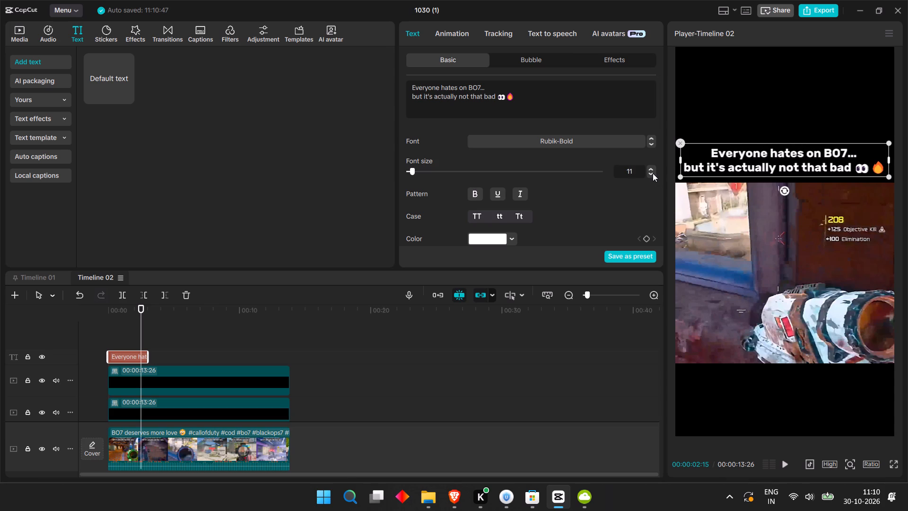
{"action": "left_click", "coordinate": [760, 154]}
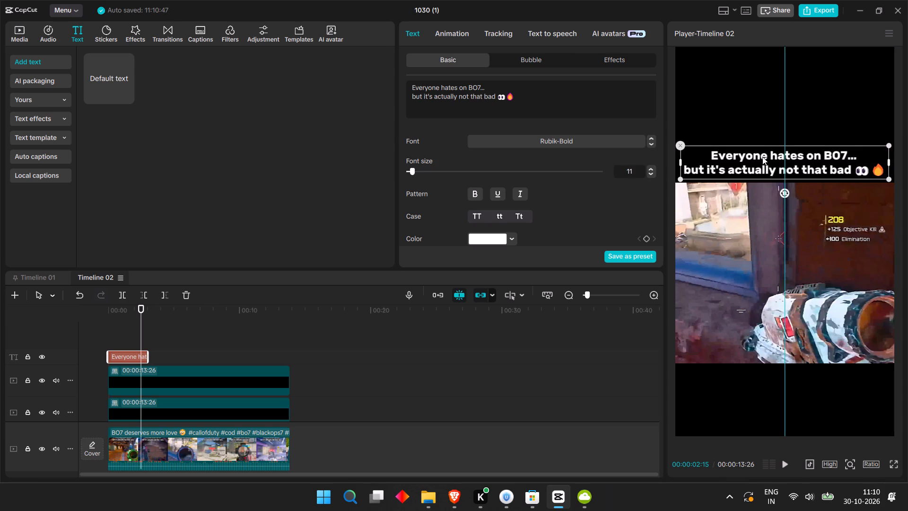
{"action": "left_click", "coordinate": [782, 101]}
{"action": "scroll", "coordinate": [690, 135], "scroll_direction": "down", "scroll_amount": 2}
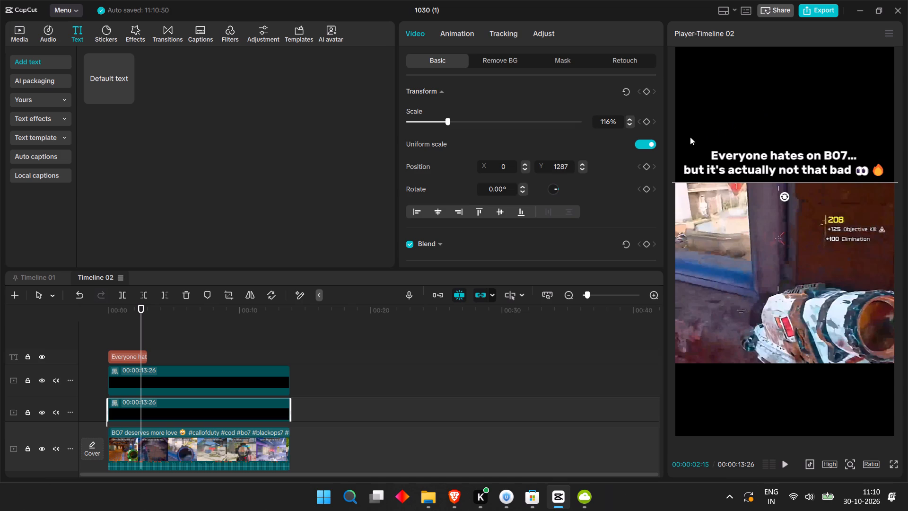
Extend the hook text clip to the end of the footage at 00:00:13:26 and play Timeline 02 back from the start.
{"action": "left_click", "coordinate": [143, 346]}
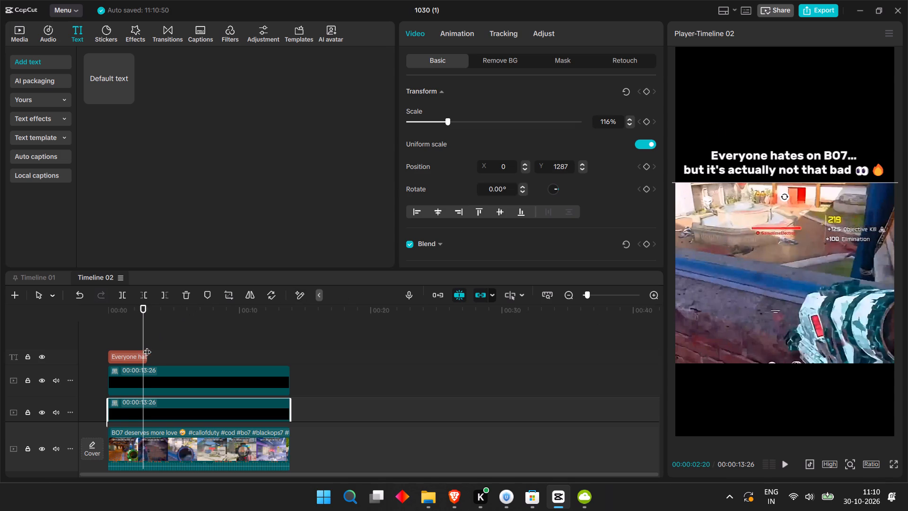
{"action": "left_click", "coordinate": [139, 354]}
{"action": "left_click_drag", "start_coordinate": [147, 355], "coordinate": [287, 368]}
{"action": "left_click_drag", "start_coordinate": [144, 315], "coordinate": [66, 322]}
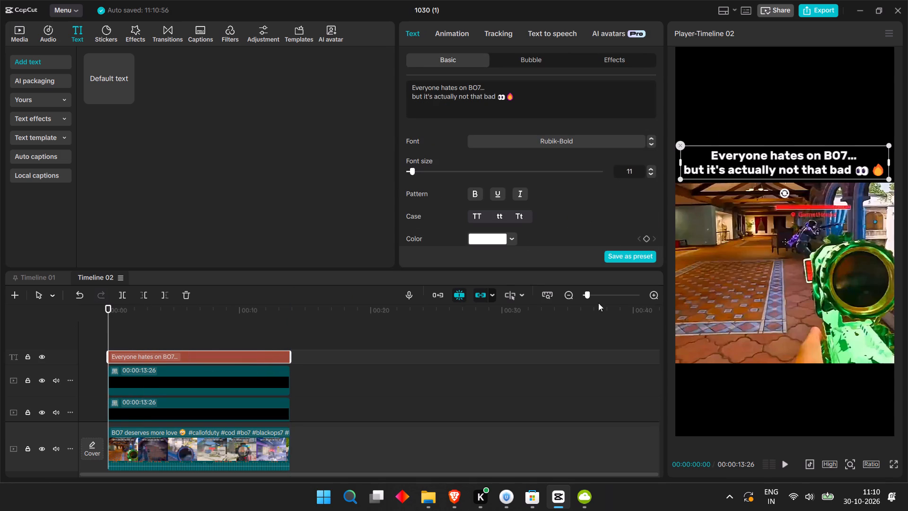
{"action": "left_click", "coordinate": [786, 466]}
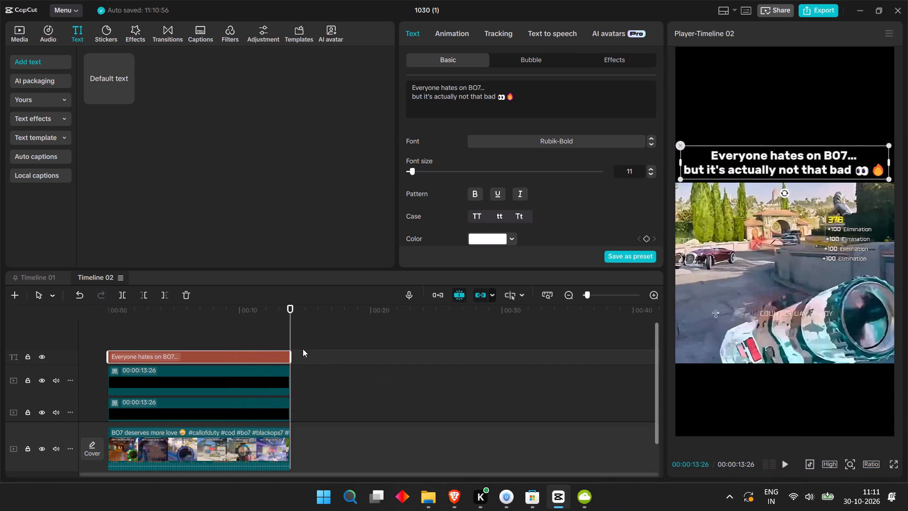
{"action": "left_click_drag", "start_coordinate": [287, 310], "coordinate": [25, 330]}
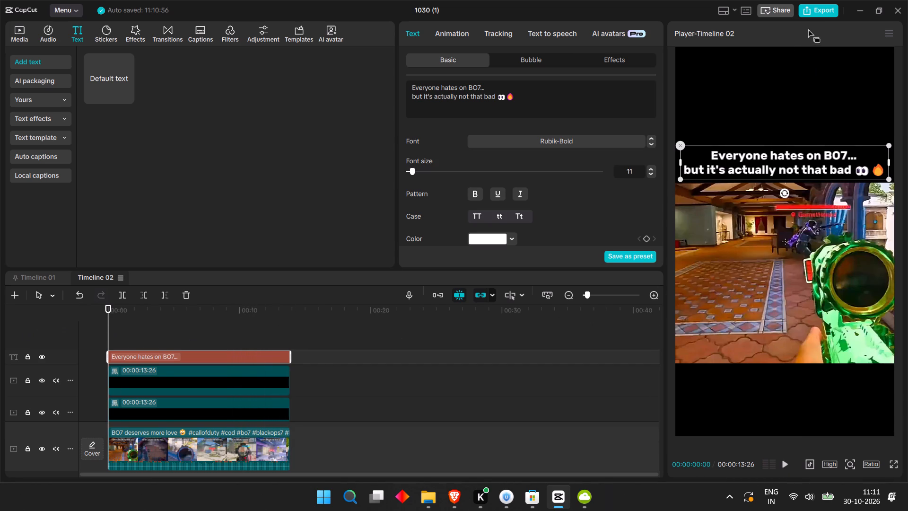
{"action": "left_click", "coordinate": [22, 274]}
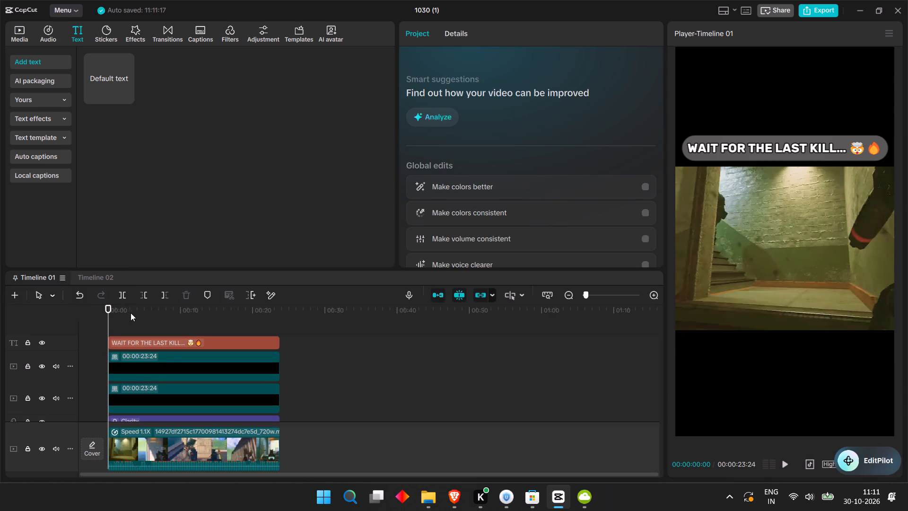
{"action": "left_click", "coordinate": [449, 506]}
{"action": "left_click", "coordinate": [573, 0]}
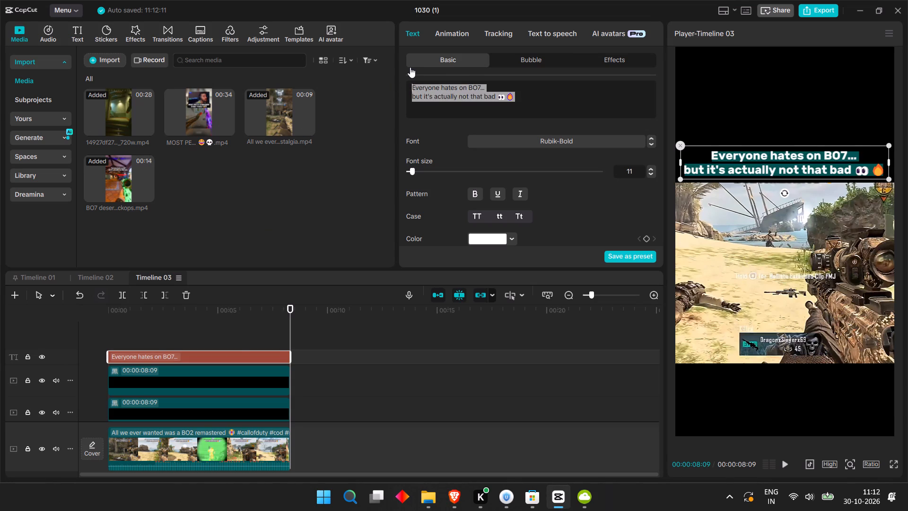
{"action": "key", "text": "ctrl+v"}
{"action": "left_click", "coordinate": [494, 86]}
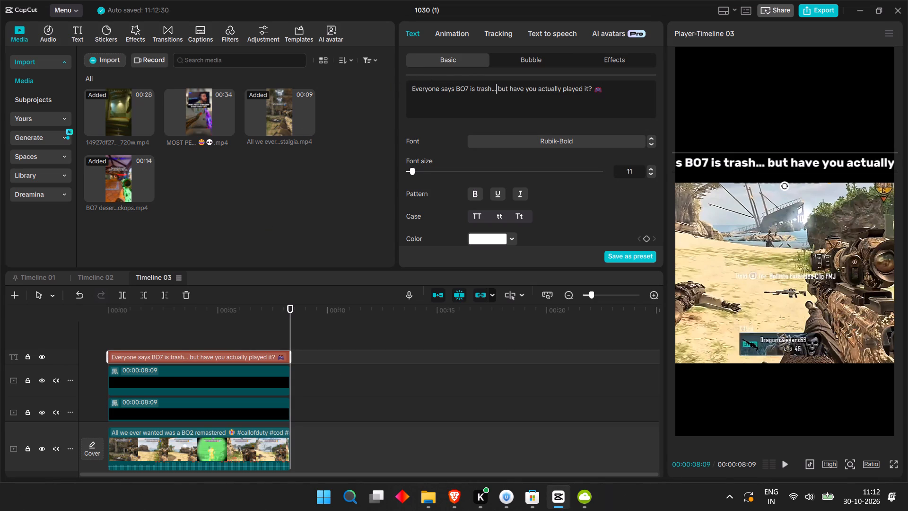
{"action": "left_click", "coordinate": [498, 86]}
{"action": "key", "text": "Return"}
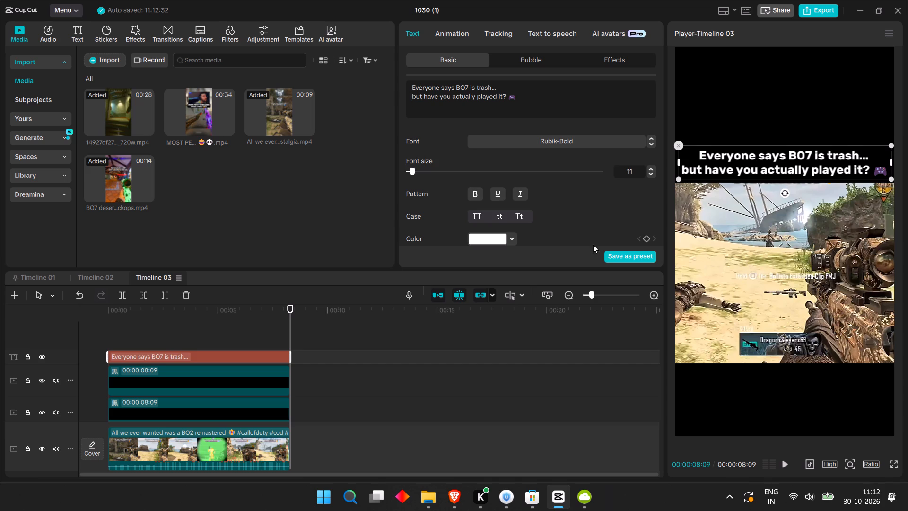
Play Timeline 03 briefly from the start to check the new hook text, and return the playhead to the beginning.
{"action": "left_click_drag", "start_coordinate": [292, 317], "coordinate": [67, 318]}
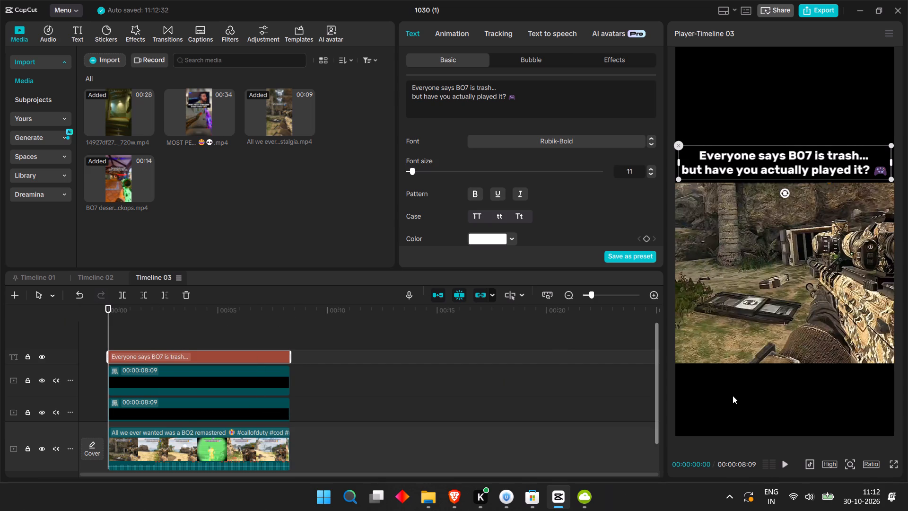
{"action": "left_click", "coordinate": [786, 466]}
{"action": "left_click", "coordinate": [786, 466]}
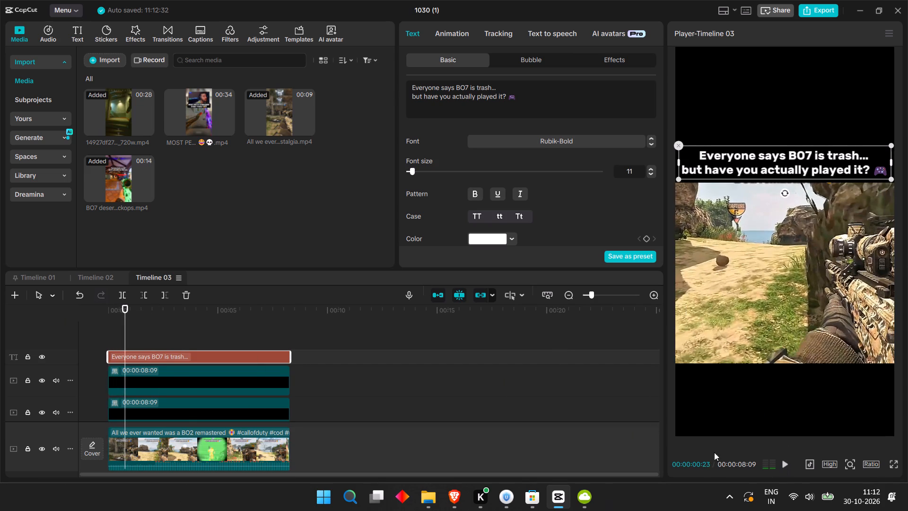
{"action": "left_click_drag", "start_coordinate": [123, 312], "coordinate": [90, 318]}
Copy the Clarity filter from Timeline 01 to the start of Timeline 02, cut it off at 00:00:13:26, and preview the ending.
{"action": "left_click", "coordinate": [94, 274]}
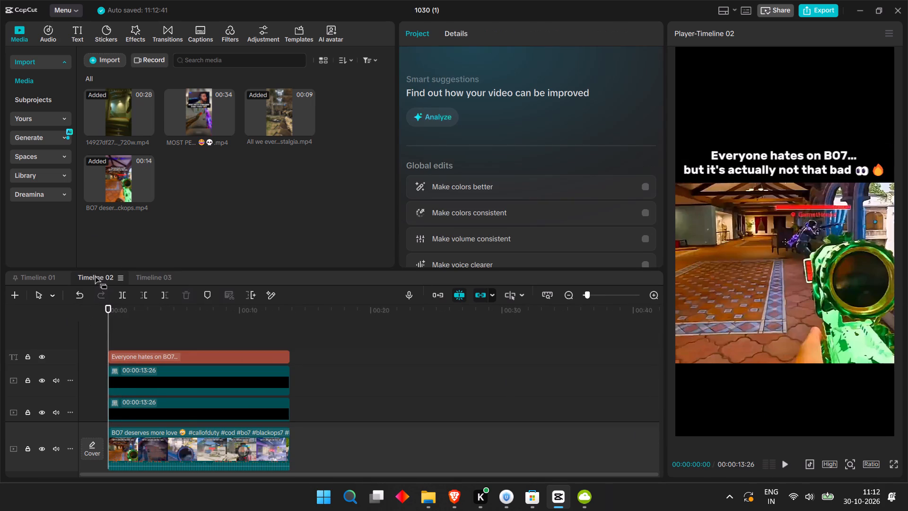
{"action": "left_click", "coordinate": [31, 276]}
{"action": "left_click", "coordinate": [265, 415]}
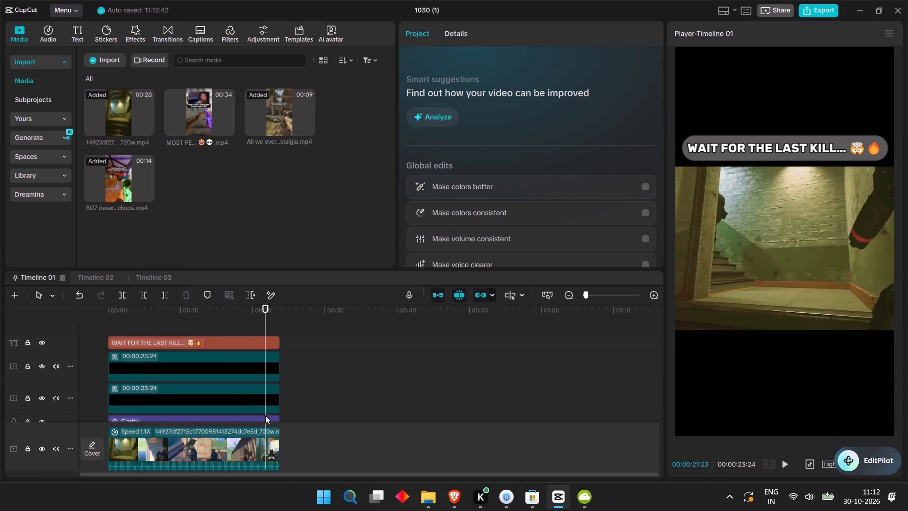
{"action": "left_click", "coordinate": [276, 417]}
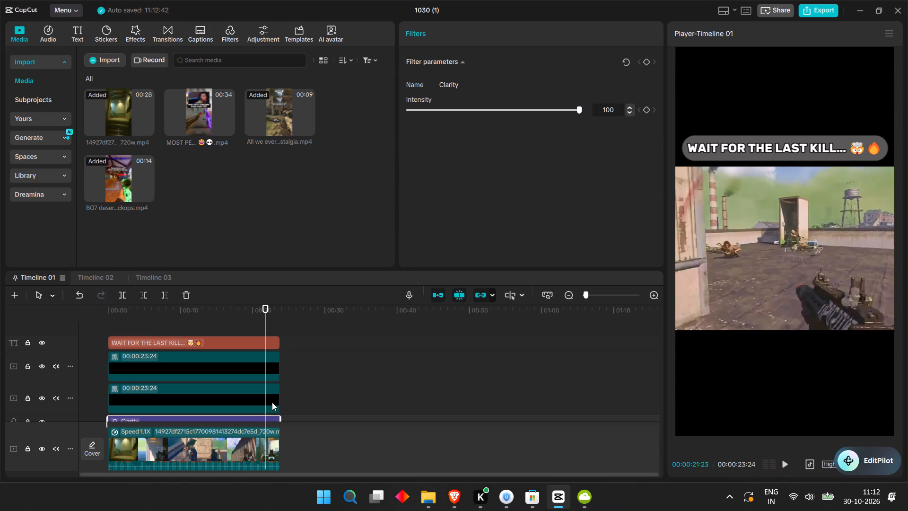
{"action": "key", "text": "ctrl+c"}
{"action": "left_click", "coordinate": [89, 276]}
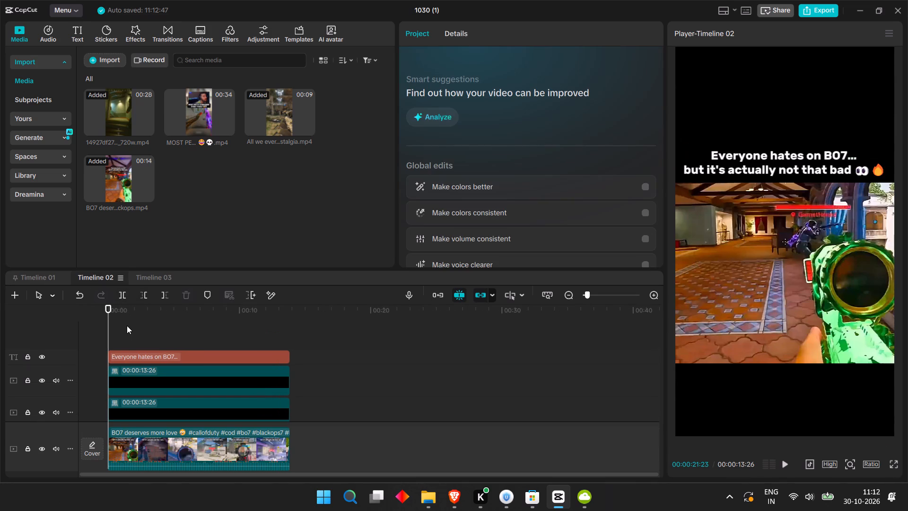
{"action": "key", "text": "ctrl+v"}
{"action": "left_click", "coordinate": [288, 315]}
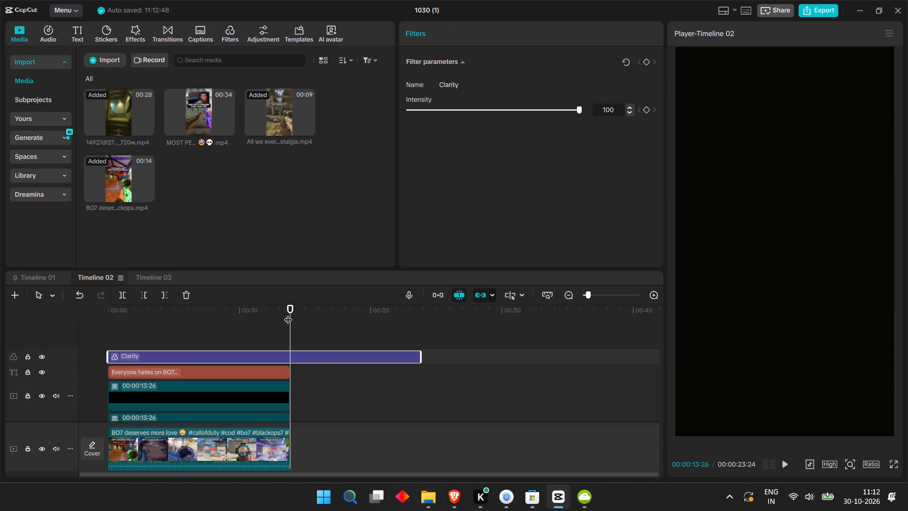
{"action": "key", "text": "ctrl+b"}
{"action": "key", "text": "BackSpace"}
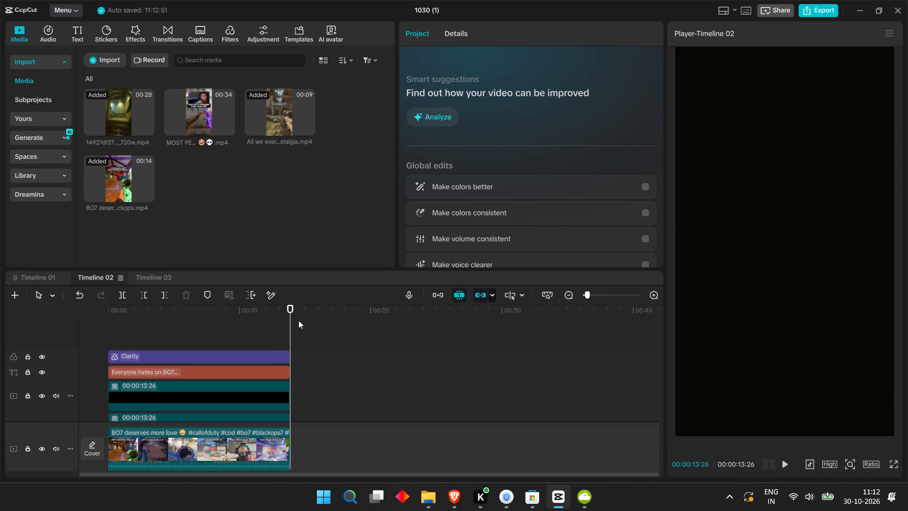
{"action": "left_click_drag", "start_coordinate": [293, 318], "coordinate": [247, 326]}
{"action": "key", "text": "space"}
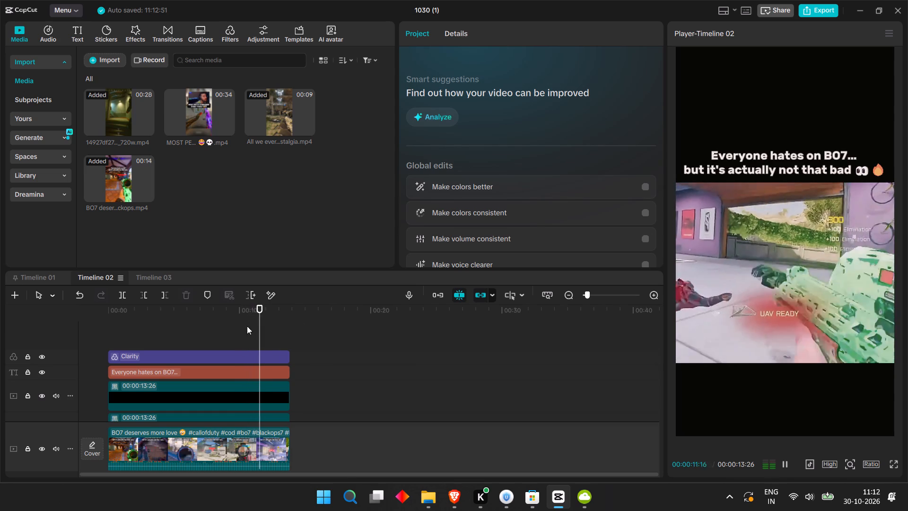
{"action": "key", "text": "space"}
Paste the Clarity filter at the start of Timeline 03, cut it off at the footage's end, 00:00:08:09, and preview the clip.
{"action": "left_click", "coordinate": [142, 273]}
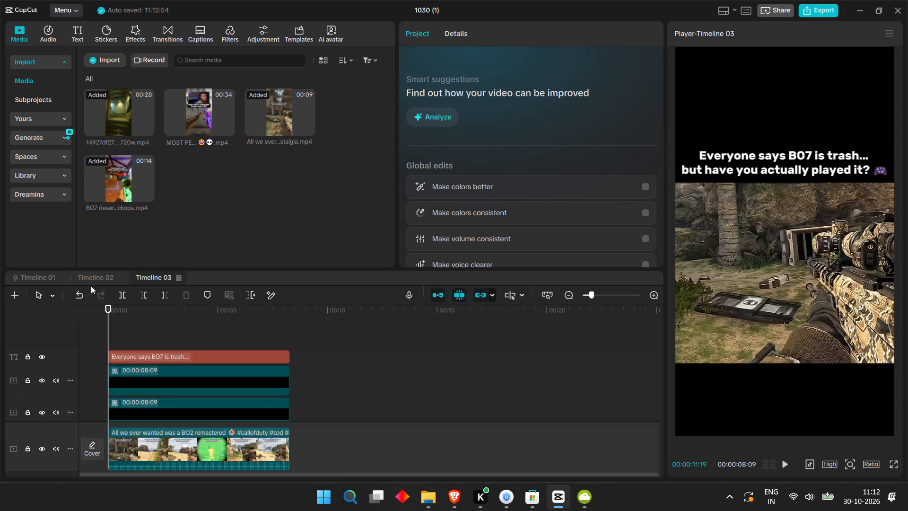
{"action": "key", "text": "ctrl+v"}
{"action": "left_click_drag", "start_coordinate": [282, 313], "coordinate": [290, 310]}
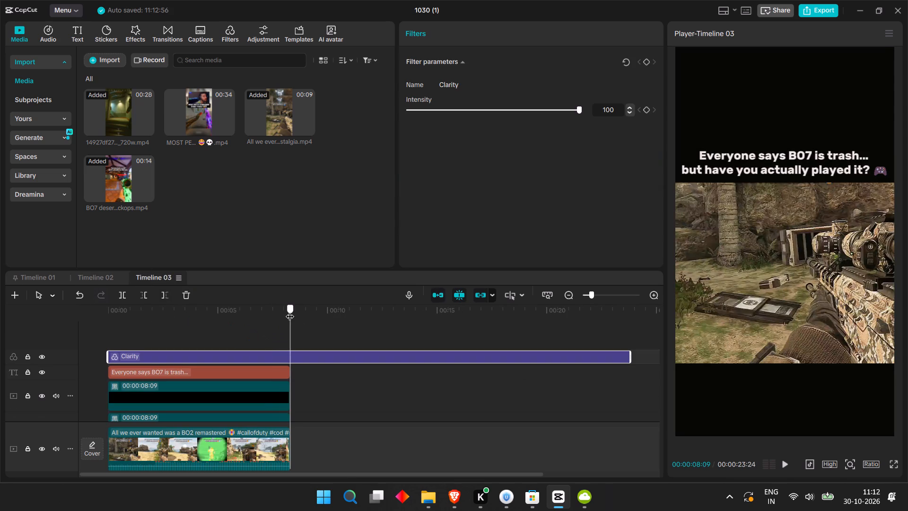
{"action": "left_click_drag", "start_coordinate": [290, 310], "coordinate": [291, 310]}
{"action": "key", "text": "ctrl+b"}
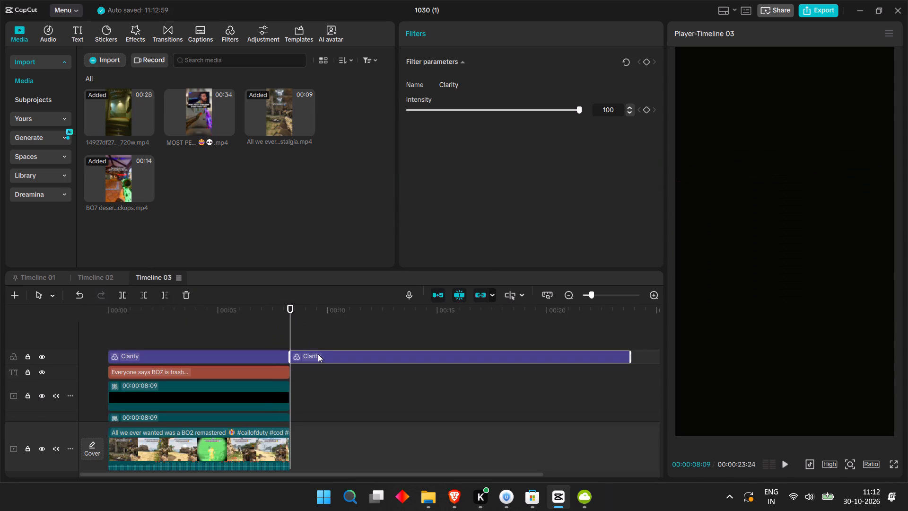
{"action": "key", "text": "BackSpace"}
{"action": "left_click_drag", "start_coordinate": [270, 338], "coordinate": [155, 335]}
{"action": "left_click_drag", "start_coordinate": [165, 312], "coordinate": [149, 314]}
{"action": "key", "text": "space"}
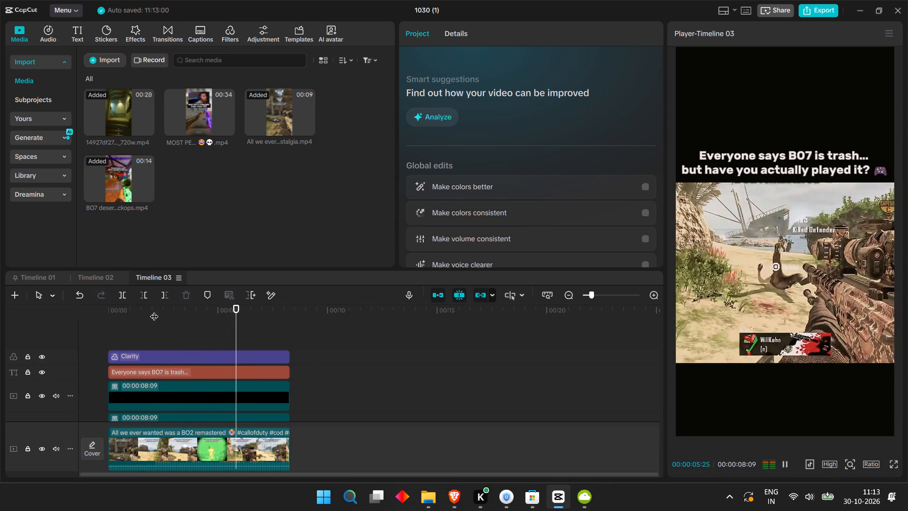
{"action": "key", "text": "space"}
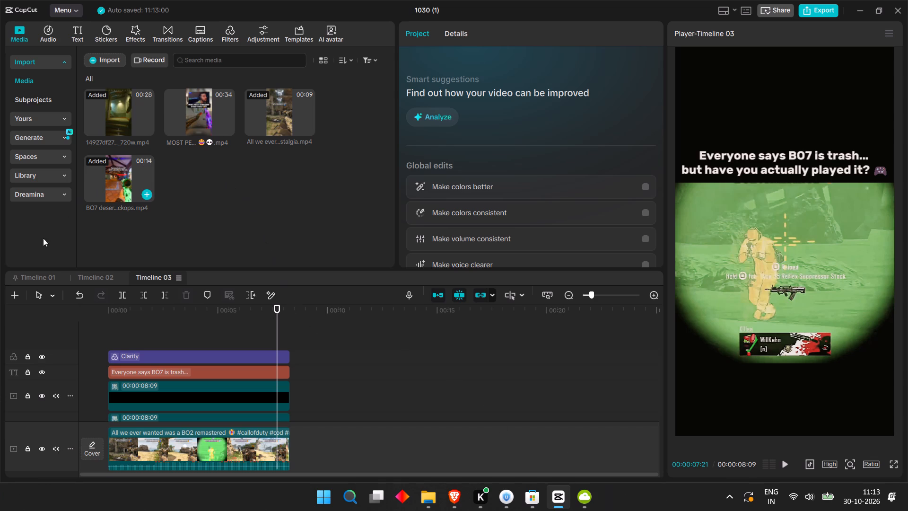
Create Timeline 04, add the imported "MOST PETTY STREAMER EVER TOXIC" clip to it, and preview the opening.
{"action": "left_click", "coordinate": [11, 295]}
{"action": "left_click", "coordinate": [208, 106]}
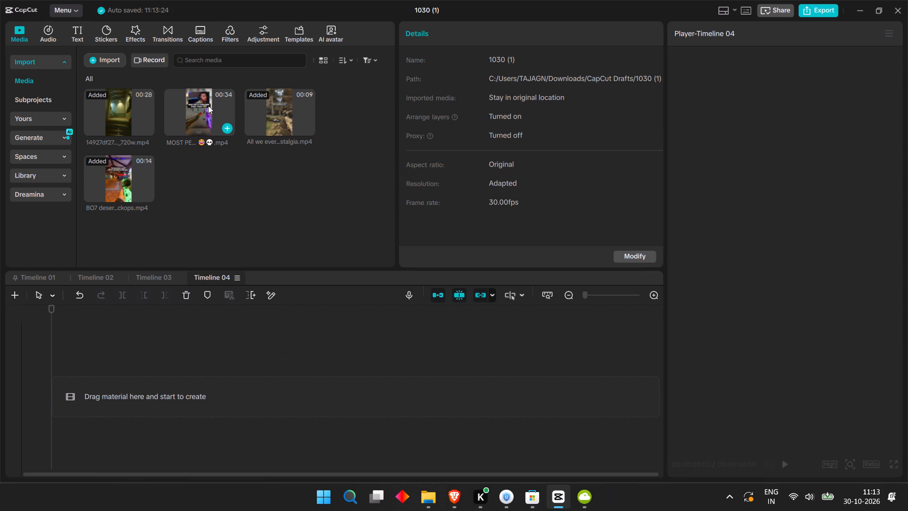
{"action": "left_click", "coordinate": [233, 132]}
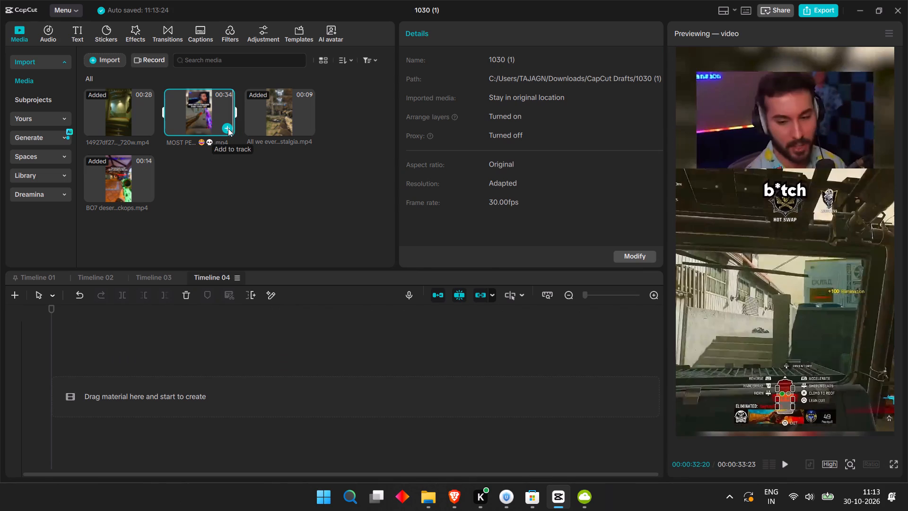
{"action": "left_click", "coordinate": [228, 128]}
{"action": "left_click", "coordinate": [106, 308]}
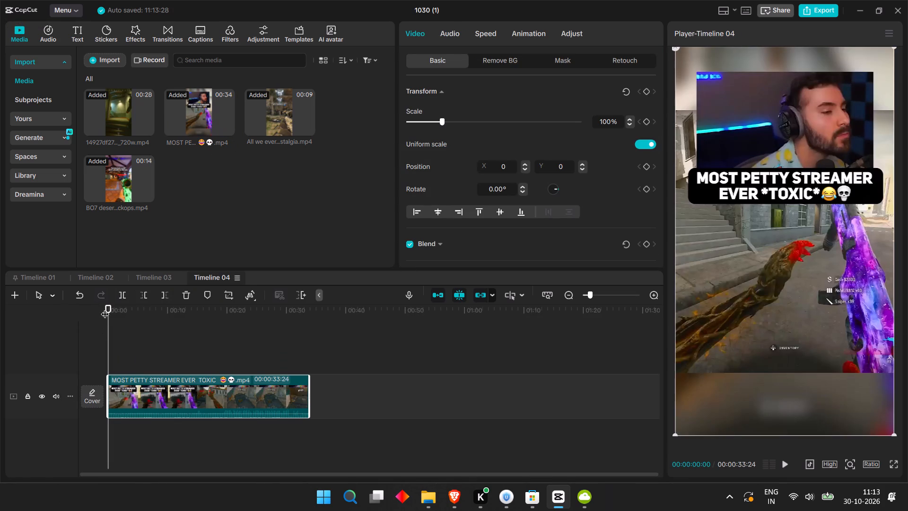
{"action": "key", "text": "space"}
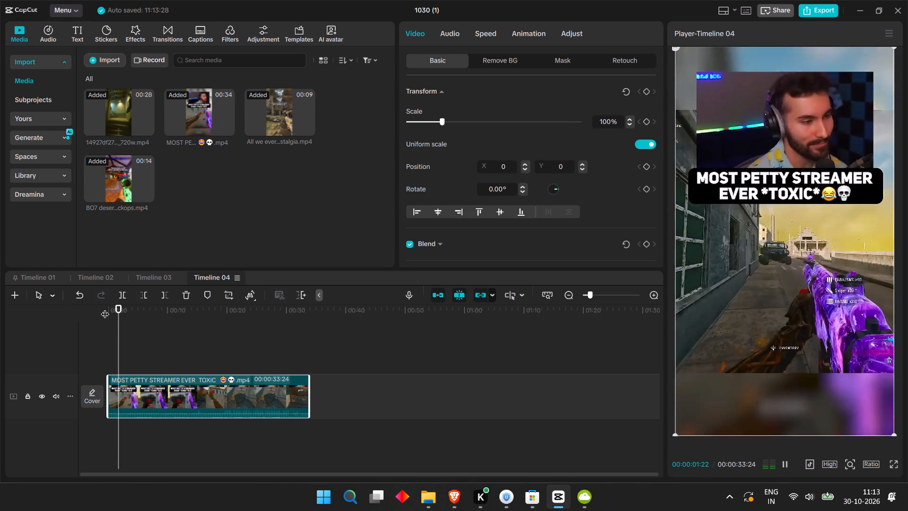
{"action": "key", "text": "space"}
{"action": "key", "text": "shift+super+s"}
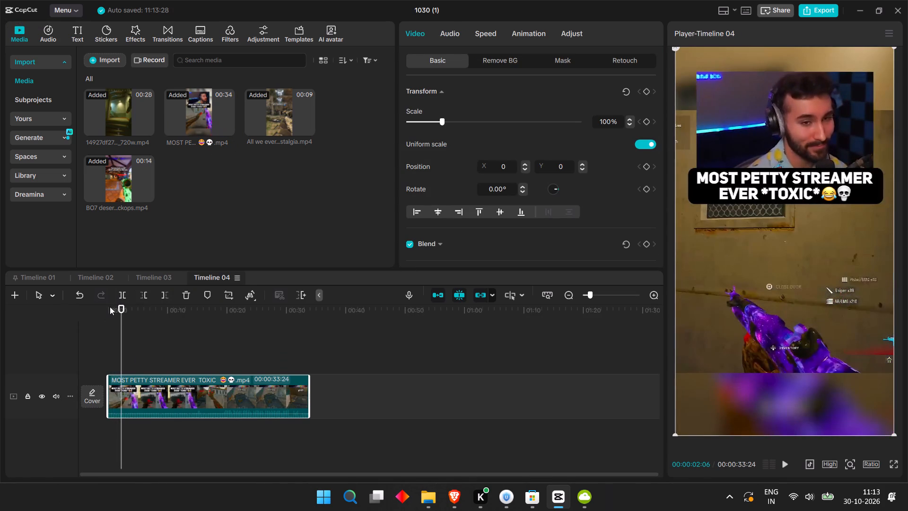
{"action": "left_click", "coordinate": [502, 26]}
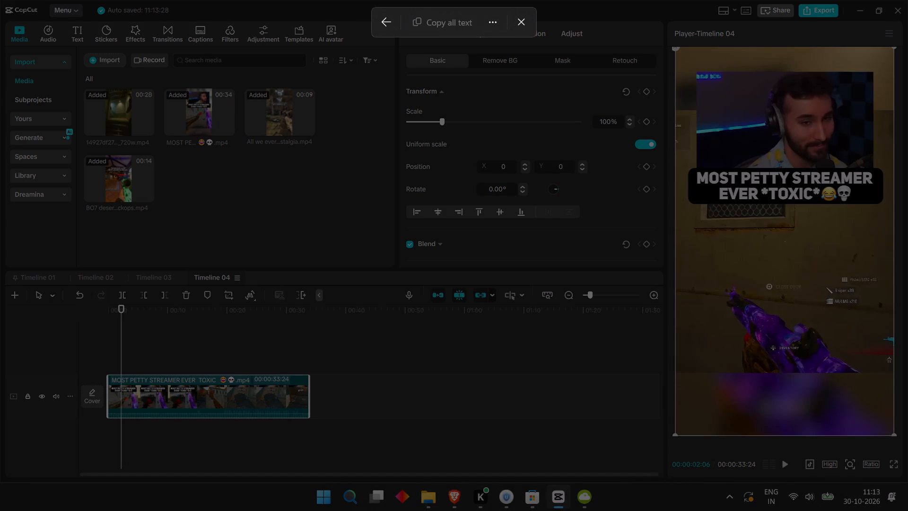
{"action": "left_click_drag", "start_coordinate": [686, 162], "coordinate": [893, 212]}
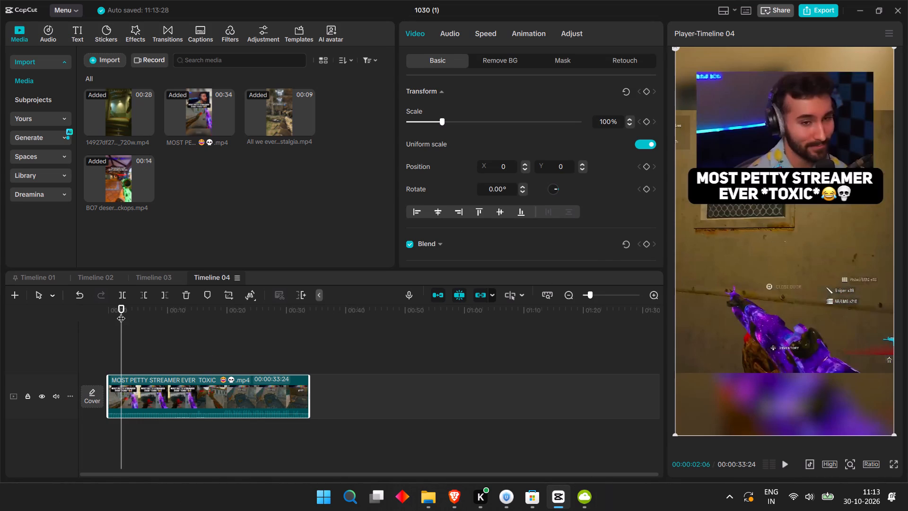
Copy the Clarity filter, hook text and two black bar clips from Timeline 02 and paste them at the start of Timeline 04.
{"action": "left_click_drag", "start_coordinate": [121, 312], "coordinate": [97, 312]}
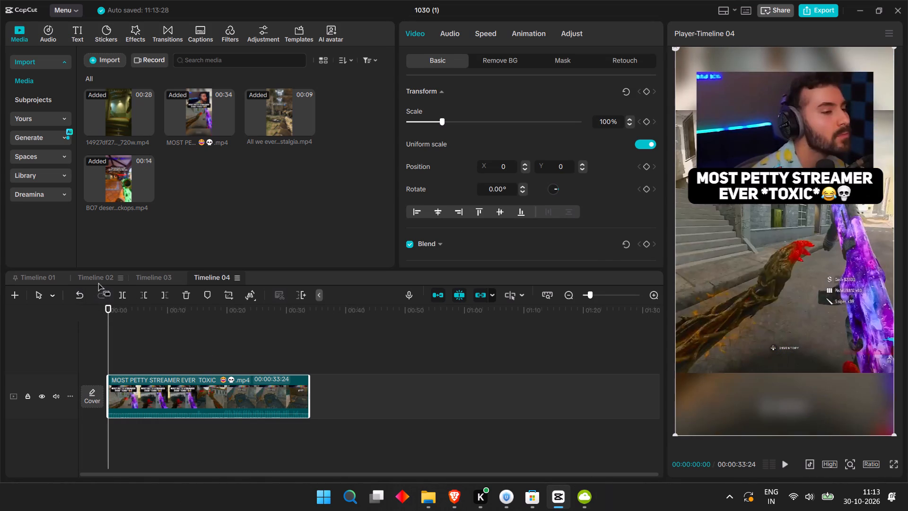
{"action": "left_click", "coordinate": [164, 282]}
{"action": "left_click", "coordinate": [220, 282]}
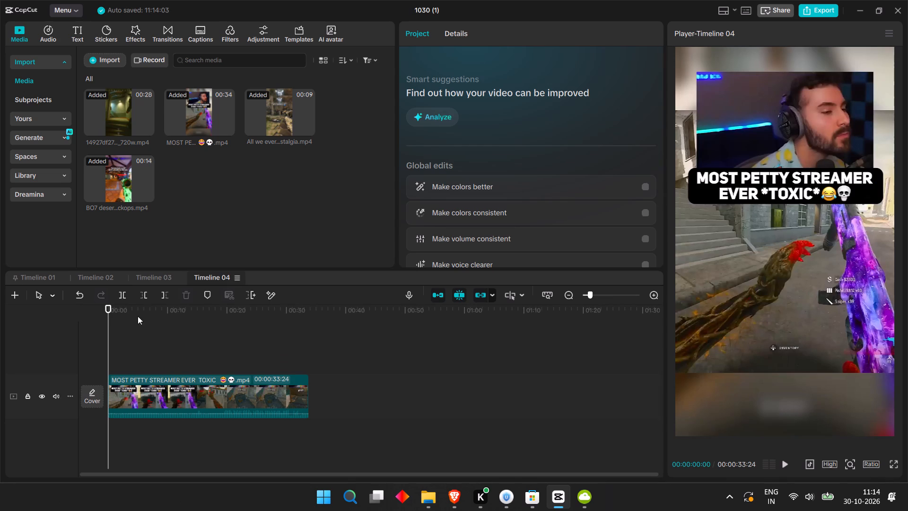
{"action": "left_click", "coordinate": [90, 275]}
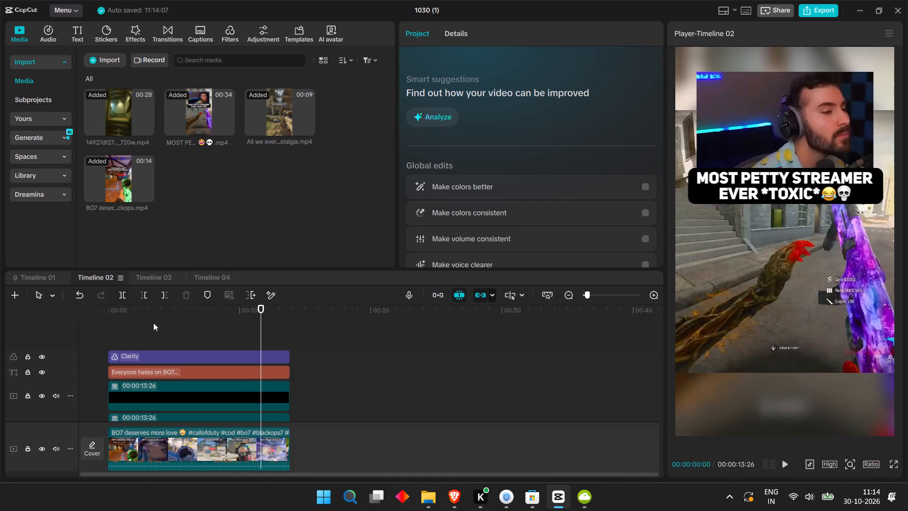
{"action": "scroll", "coordinate": [318, 420], "scroll_direction": "down", "scroll_amount": 2}
{"action": "left_click_drag", "start_coordinate": [328, 409], "coordinate": [305, 393]}
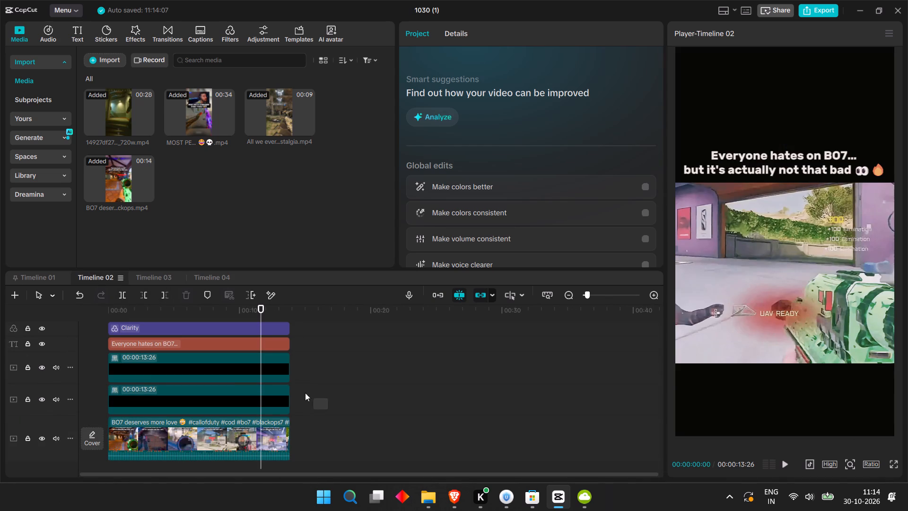
{"action": "left_click_drag", "start_coordinate": [305, 393], "coordinate": [238, 318]}
{"action": "key", "text": "ctrl+c"}
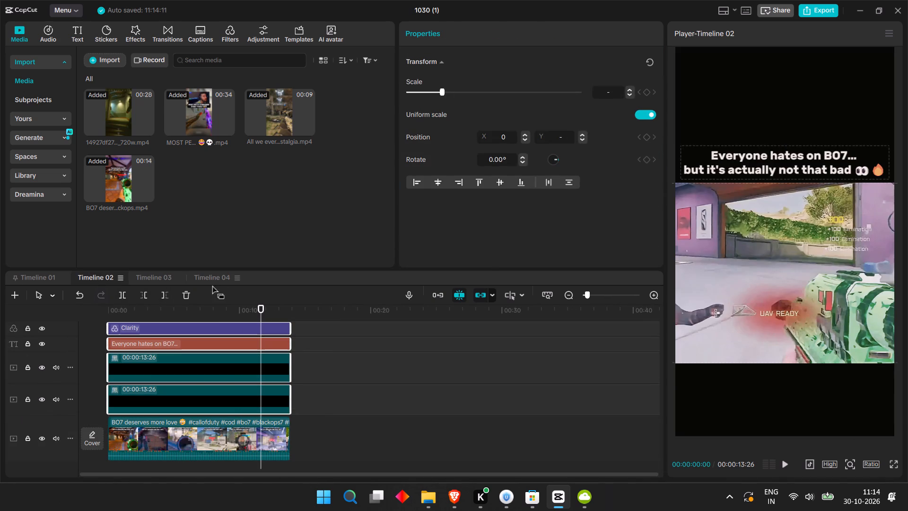
{"action": "left_click", "coordinate": [213, 273]}
{"action": "key", "text": "ctrl+v"}
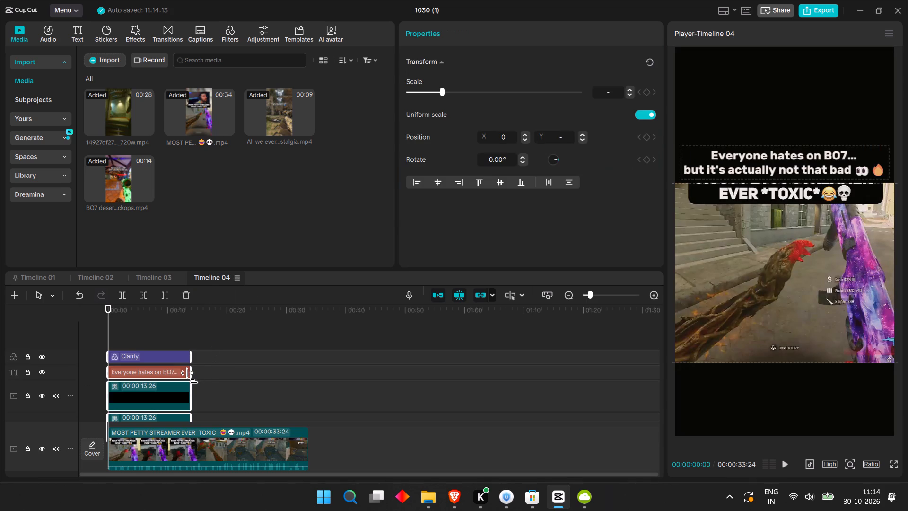
Extend the pasted filter, text and black bars to the footage's end, 00:00:33:24, and return the playhead to the start.
{"action": "left_click_drag", "start_coordinate": [192, 359], "coordinate": [307, 377]}
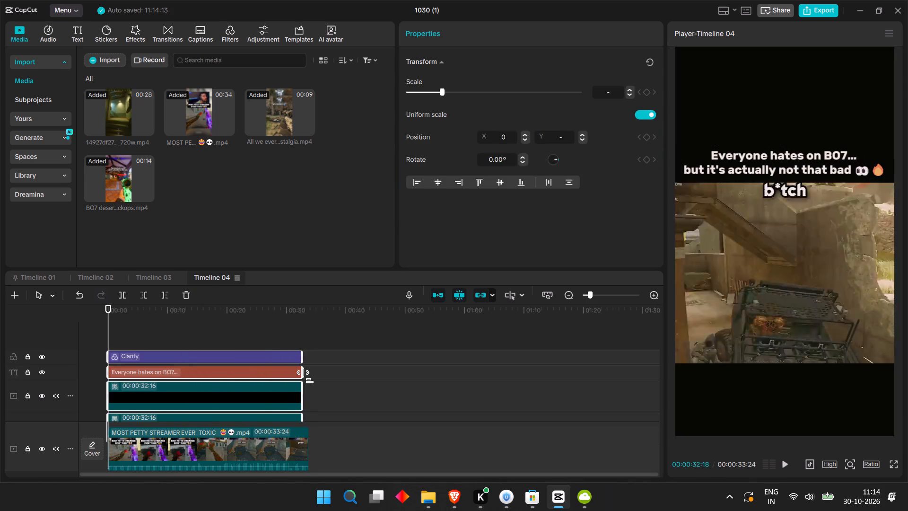
{"action": "left_click_drag", "start_coordinate": [307, 377], "coordinate": [308, 377]}
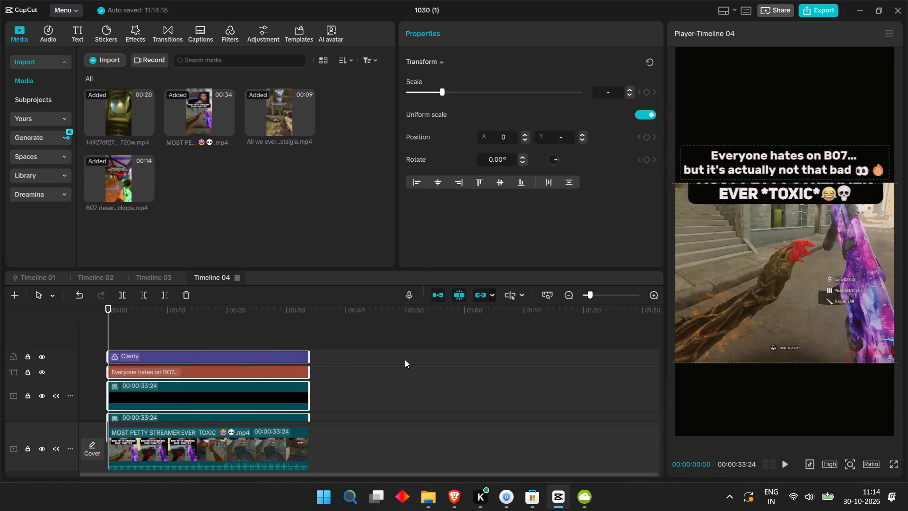
{"action": "left_click", "coordinate": [405, 360]}
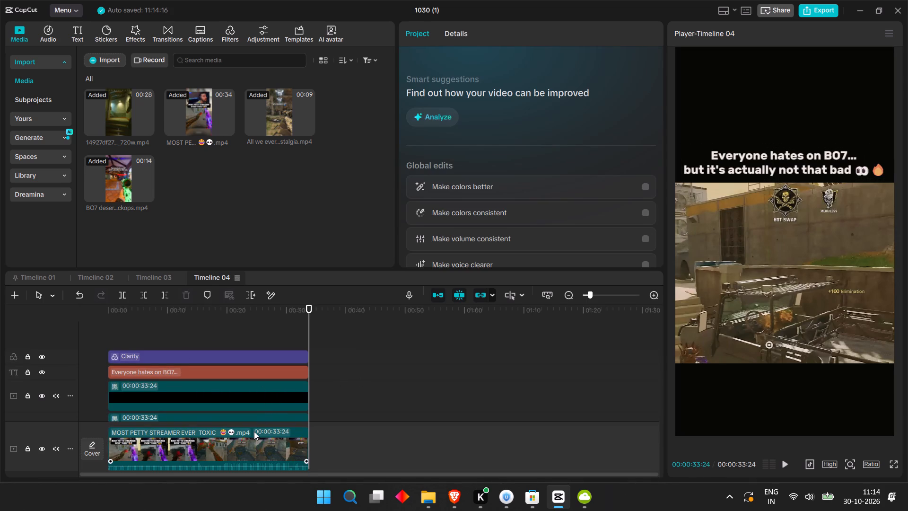
{"action": "left_click", "coordinate": [254, 432]}
{"action": "left_click_drag", "start_coordinate": [238, 323], "coordinate": [199, 323]}
{"action": "left_click_drag", "start_coordinate": [215, 308], "coordinate": [60, 325]}
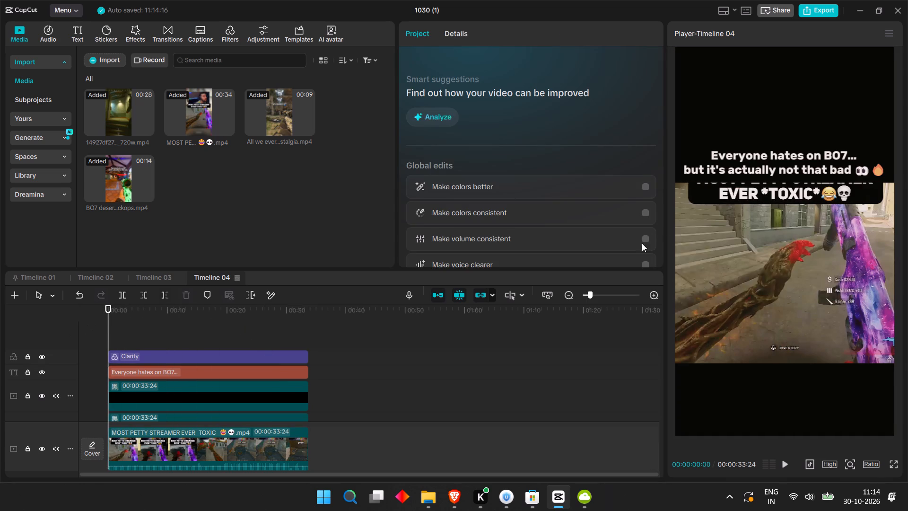
Scale the upper black bar to 130% and move it to X -128, Y 1182 so it covers the original caption.
{"action": "left_click", "coordinate": [772, 181]}
{"action": "left_click_drag", "start_coordinate": [772, 181], "coordinate": [772, 209]}
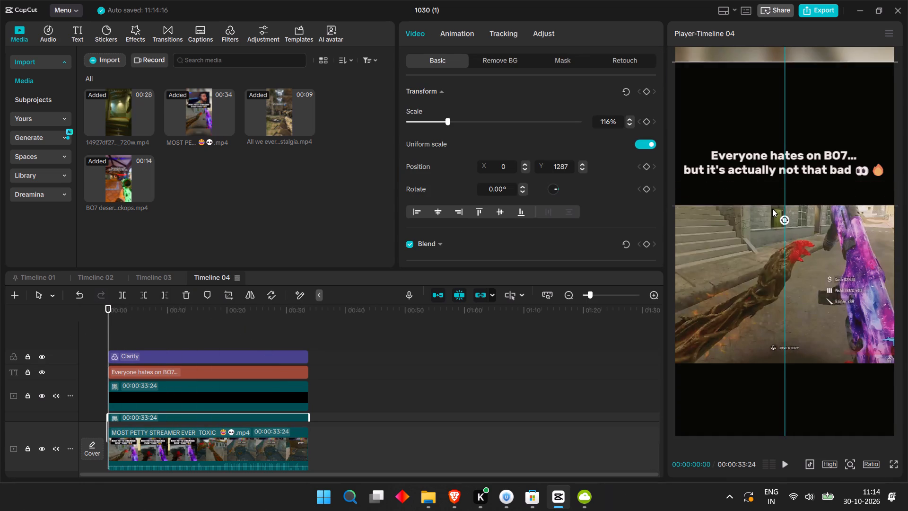
{"action": "left_click_drag", "start_coordinate": [772, 209], "coordinate": [772, 211]}
{"action": "left_click", "coordinate": [782, 71]}
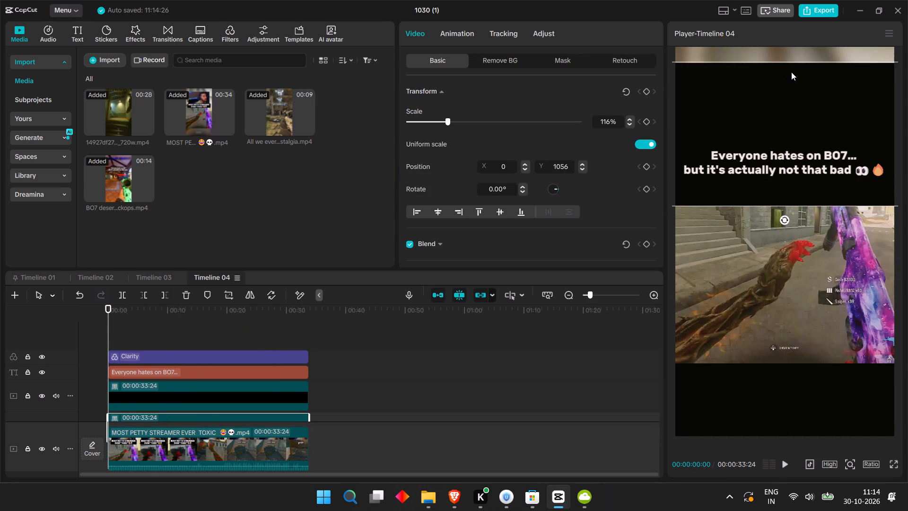
{"action": "left_click_drag", "start_coordinate": [828, 116], "coordinate": [800, 115]}
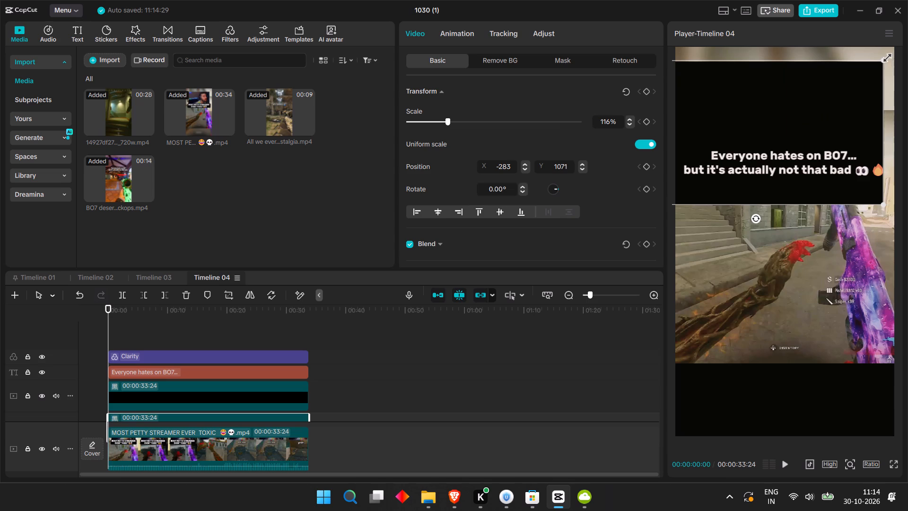
{"action": "left_click_drag", "start_coordinate": [885, 56], "coordinate": [907, 42]}
{"action": "left_click_drag", "start_coordinate": [850, 84], "coordinate": [857, 77]}
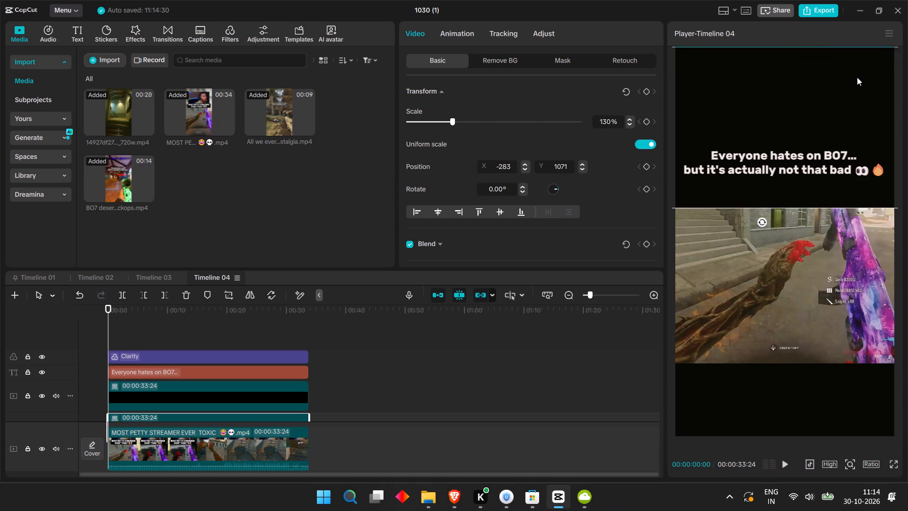
{"action": "left_click_drag", "start_coordinate": [857, 77], "coordinate": [866, 71]}
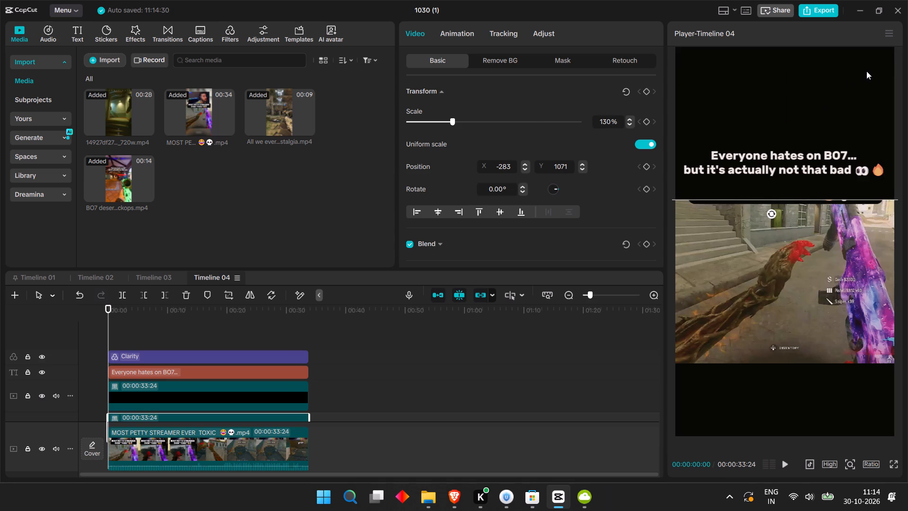
{"action": "left_click_drag", "start_coordinate": [866, 71], "coordinate": [866, 73]}
Play Timeline 04 from the start and check how the black bars cover the footage.
{"action": "left_click_drag", "start_coordinate": [189, 314], "coordinate": [97, 320]}
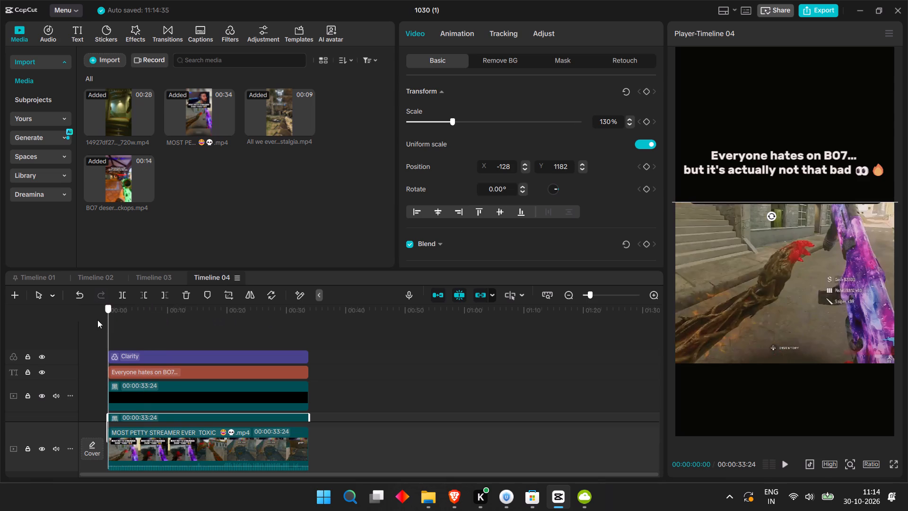
{"action": "left_click_drag", "start_coordinate": [97, 320], "coordinate": [94, 320]}
{"action": "key", "text": "space"}
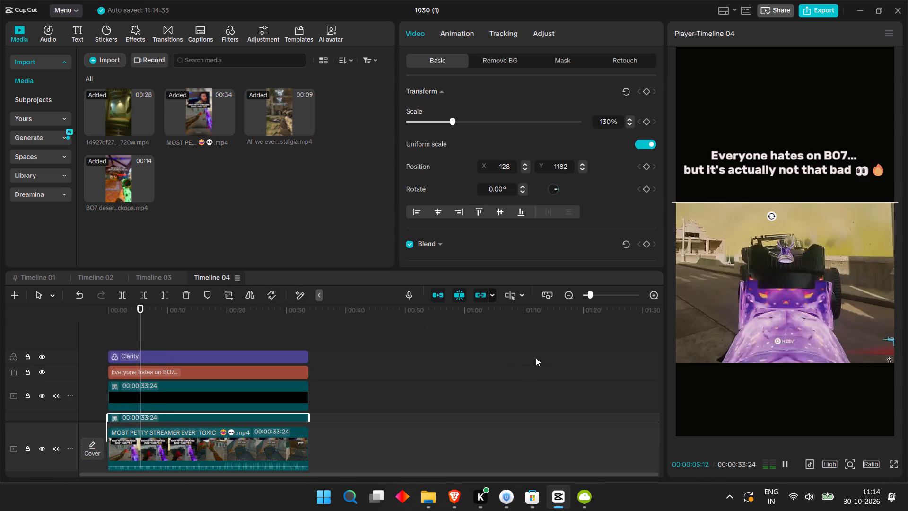
{"action": "left_click", "coordinate": [864, 108]}
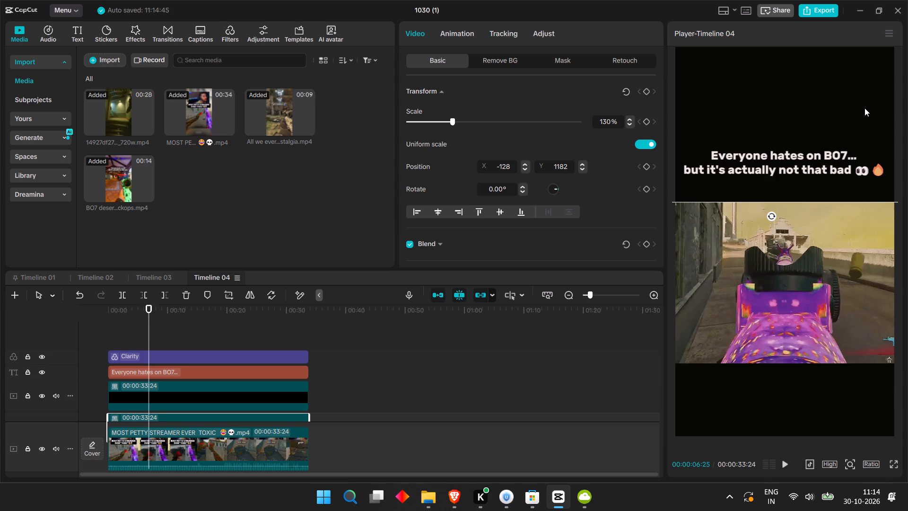
{"action": "left_click", "coordinate": [864, 108]}
{"action": "left_click", "coordinate": [801, 277]}
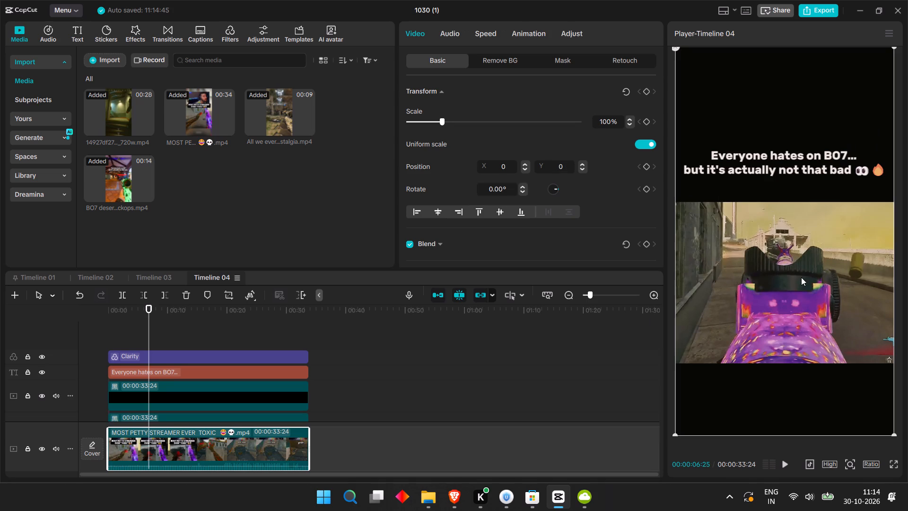
{"action": "left_click", "coordinate": [814, 97]}
{"action": "left_click", "coordinate": [253, 441]}
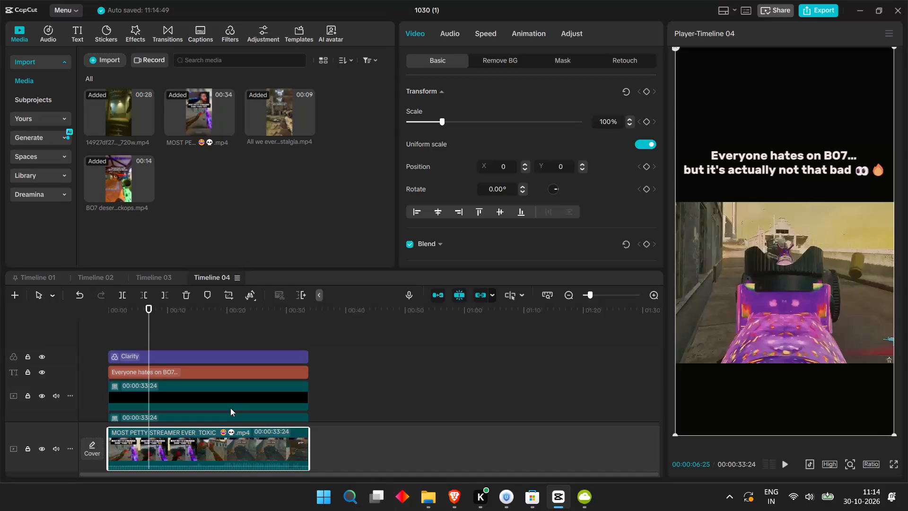
Disable both black bar clips in Timeline 04.
{"action": "scroll", "coordinate": [234, 405], "scroll_direction": "down", "scroll_amount": 1}
{"action": "left_click", "coordinate": [283, 405]}
{"action": "key", "text": "v"}
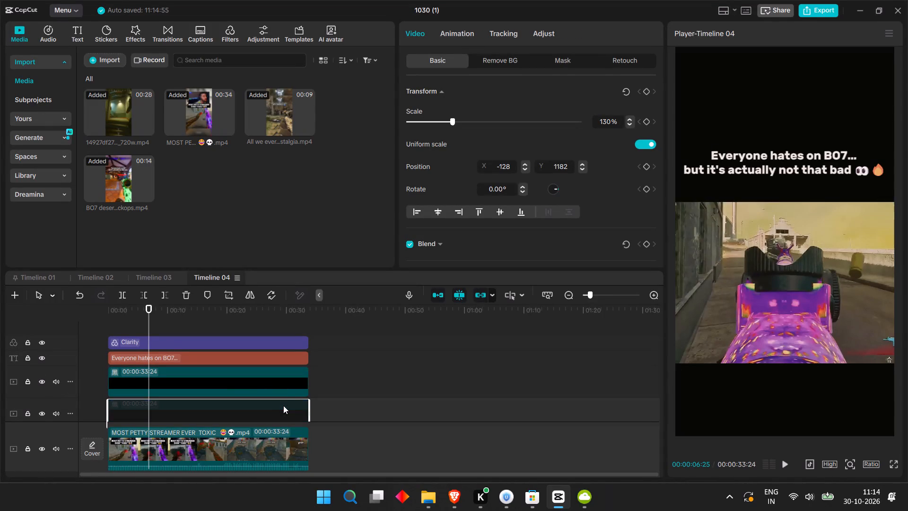
{"action": "left_click", "coordinate": [285, 377]}
{"action": "key", "text": "v"}
Add a Rectangle mask to the streamer footage, enlarge it around the gameplay area and centre it horizontally.
{"action": "left_click", "coordinate": [214, 434]}
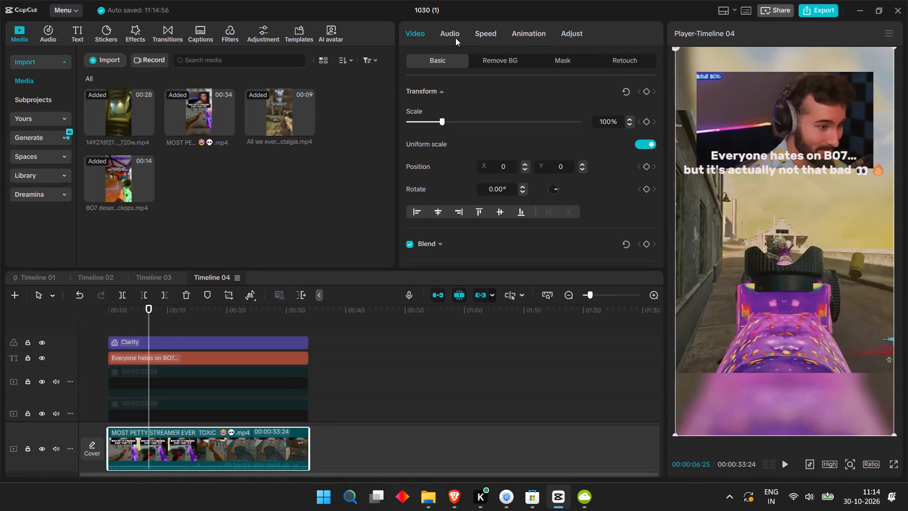
{"action": "left_click", "coordinate": [547, 60]}
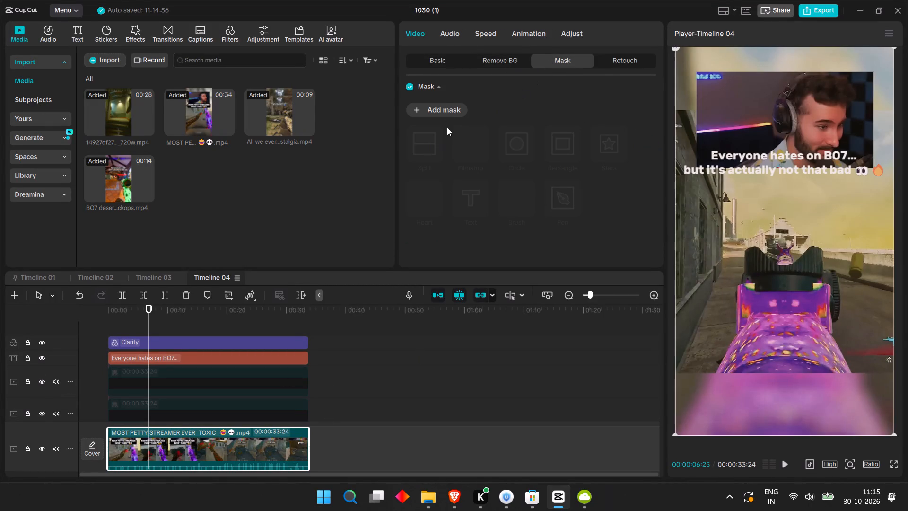
{"action": "left_click", "coordinate": [446, 105]}
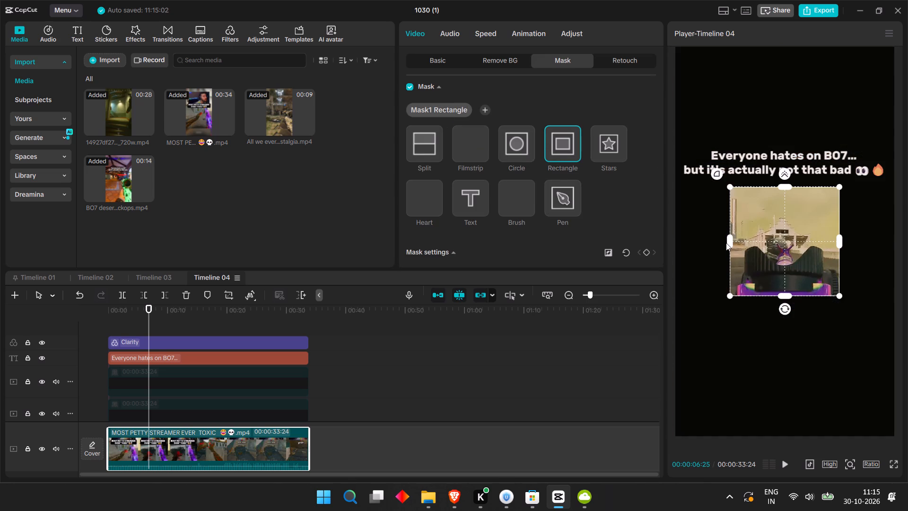
{"action": "left_click_drag", "start_coordinate": [732, 241], "coordinate": [682, 244]}
{"action": "left_click_drag", "start_coordinate": [788, 295], "coordinate": [786, 324]}
{"action": "left_click_drag", "start_coordinate": [814, 259], "coordinate": [811, 282]}
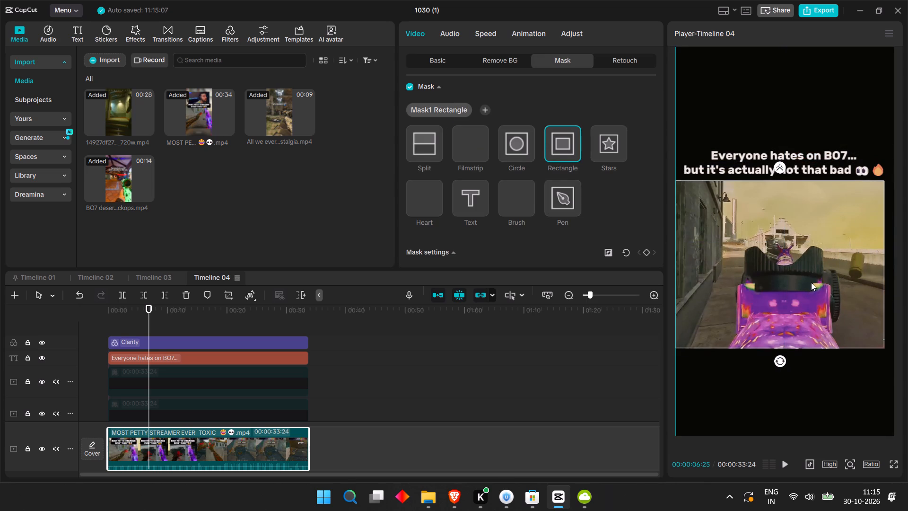
{"action": "left_click_drag", "start_coordinate": [811, 282], "coordinate": [813, 282]}
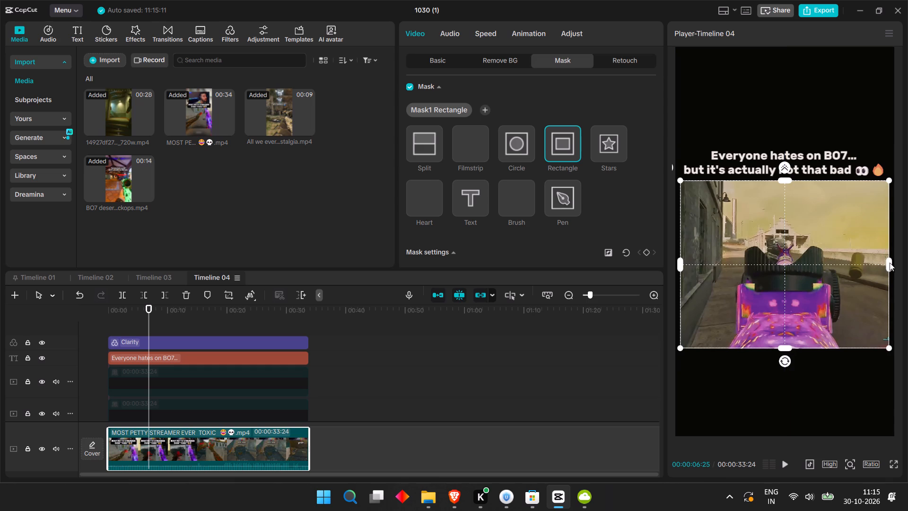
{"action": "left_click", "coordinate": [888, 264]}
{"action": "left_click", "coordinate": [786, 347]}
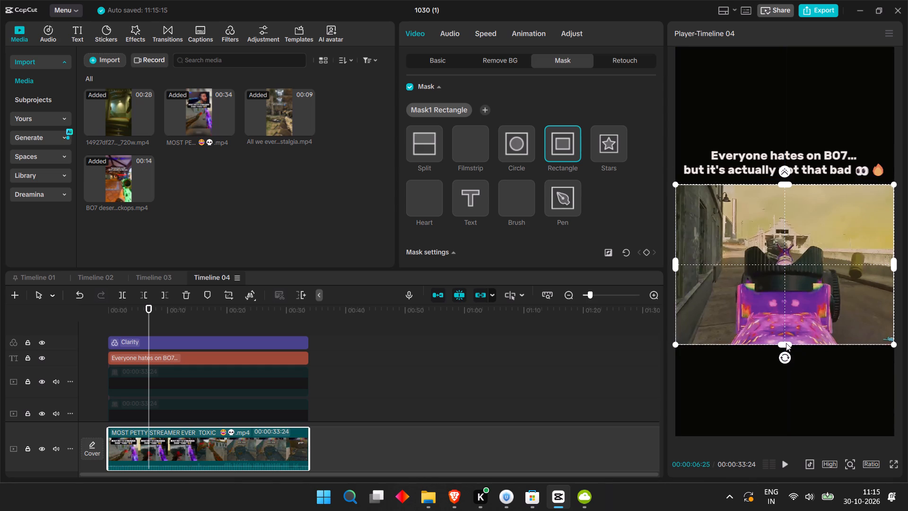
{"action": "left_click_drag", "start_coordinate": [786, 337], "coordinate": [788, 340]}
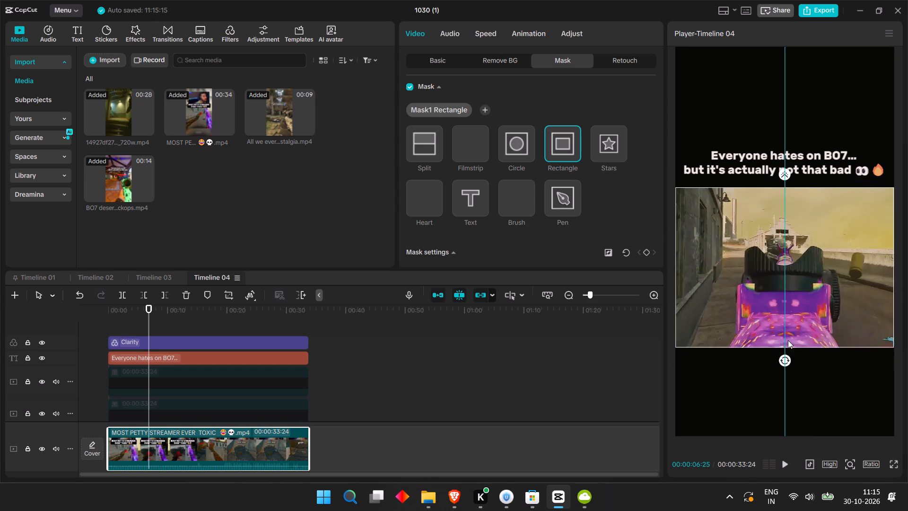
{"action": "left_click_drag", "start_coordinate": [788, 340], "coordinate": [788, 331]}
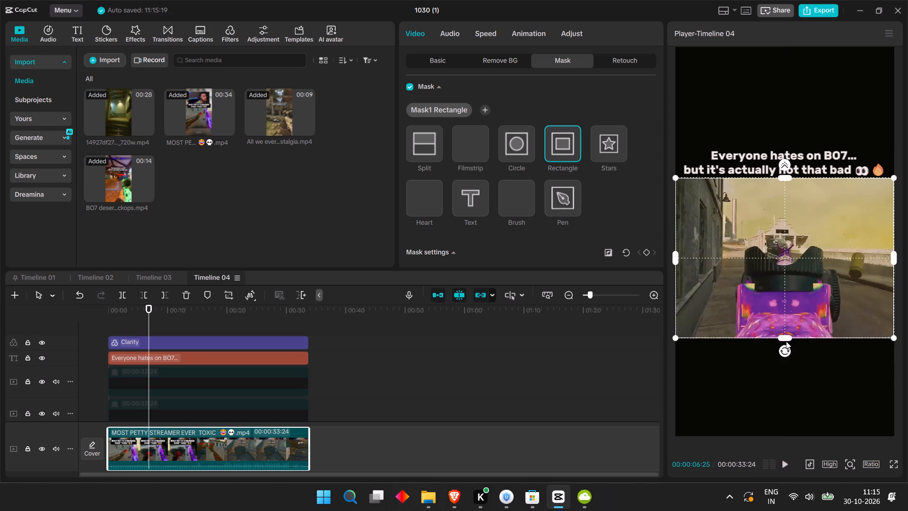
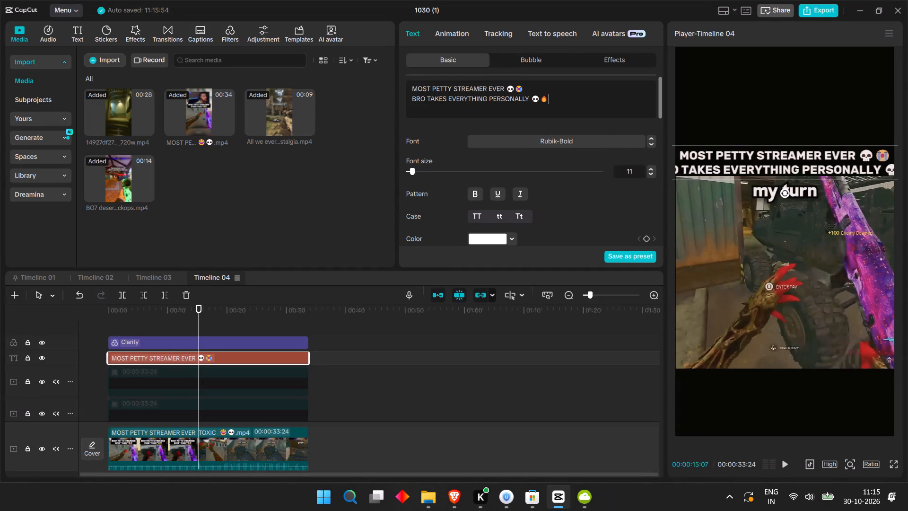
{"action": "double_click", "coordinate": [652, 174]}
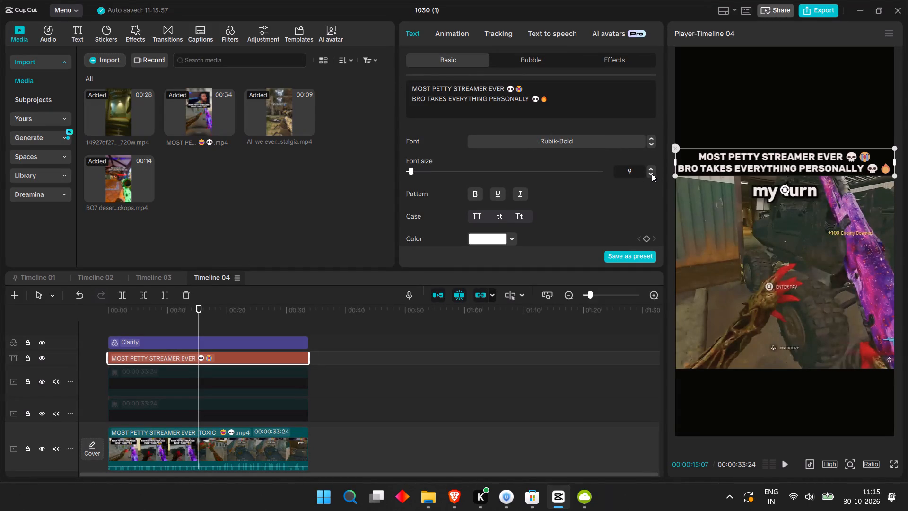
{"action": "left_click_drag", "start_coordinate": [740, 159], "coordinate": [750, 154]}
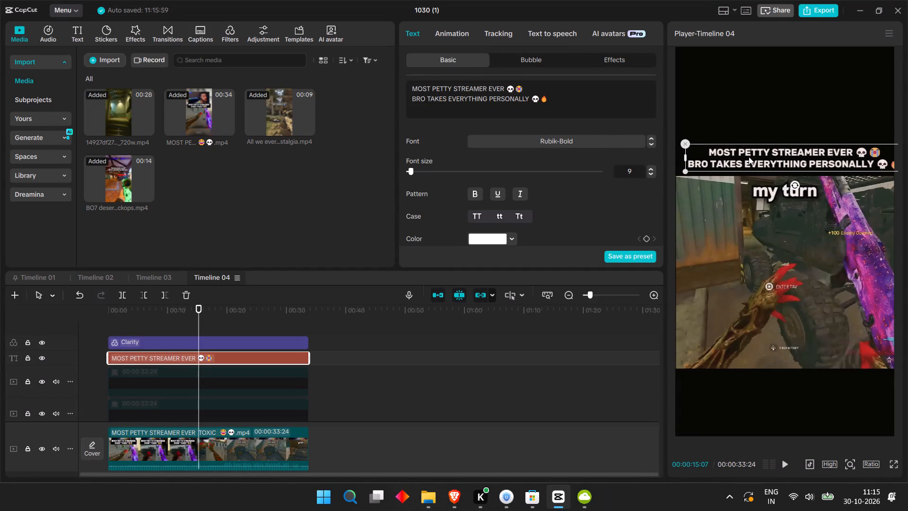
Preview Timeline 04 from the start and split the streamer footage at 00:00:05:09, where the original caption is gone.
{"action": "left_click_drag", "start_coordinate": [210, 323], "coordinate": [182, 322]}
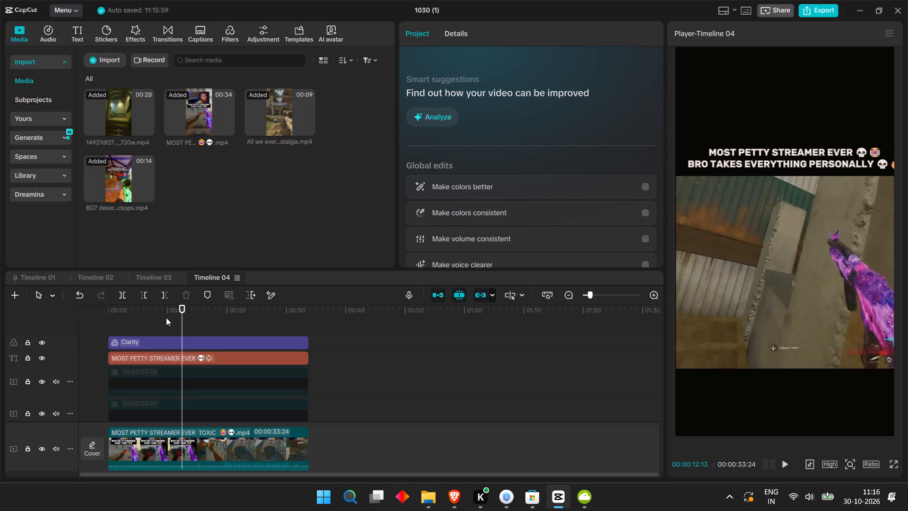
{"action": "left_click_drag", "start_coordinate": [166, 317], "coordinate": [68, 324]}
{"action": "key", "text": "space"}
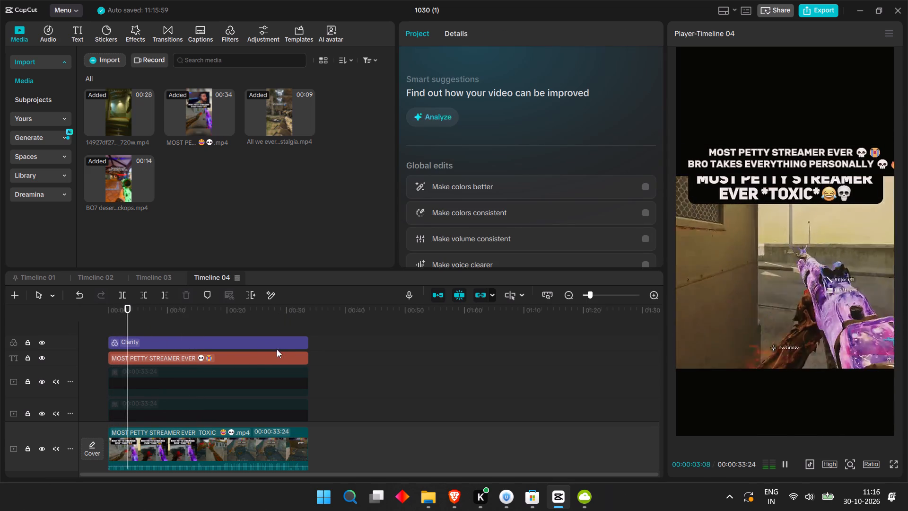
{"action": "key", "text": "space"}
{"action": "key", "text": "space"}
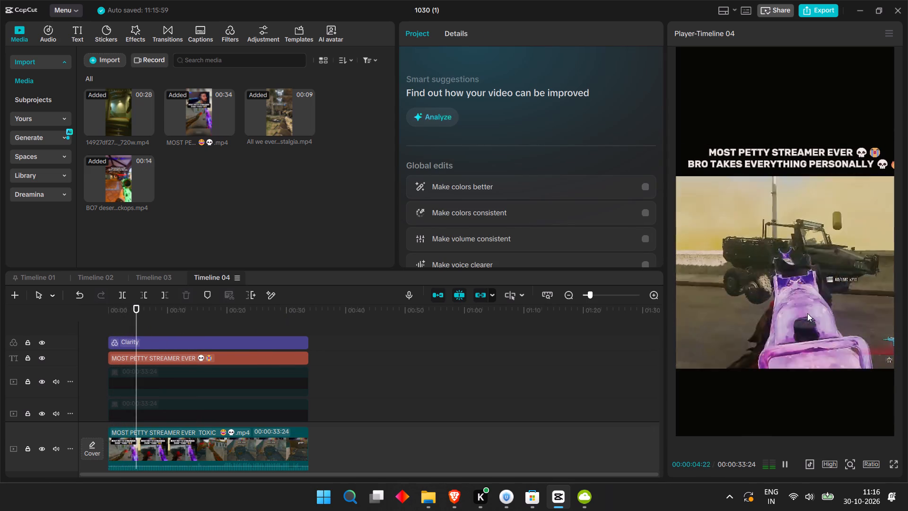
{"action": "key", "text": "space"}
{"action": "left_click", "coordinate": [185, 431]}
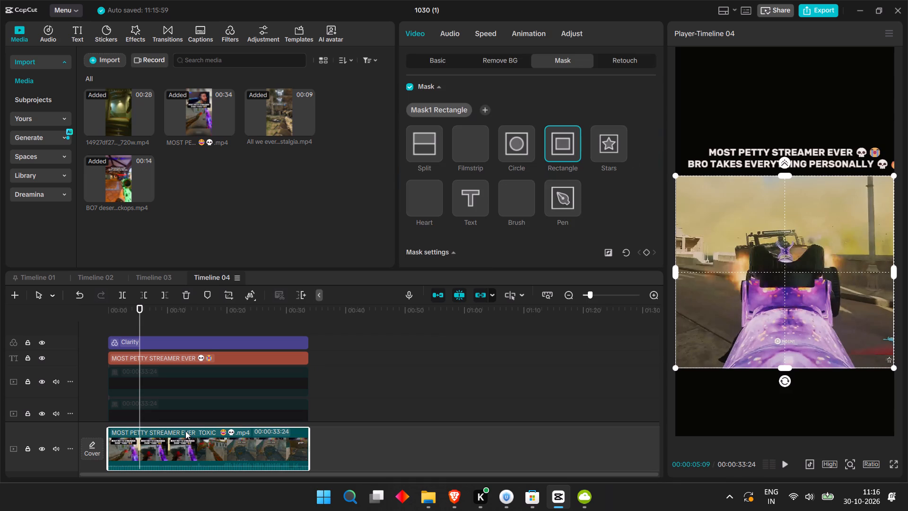
{"action": "key", "text": "ctrl+b"}
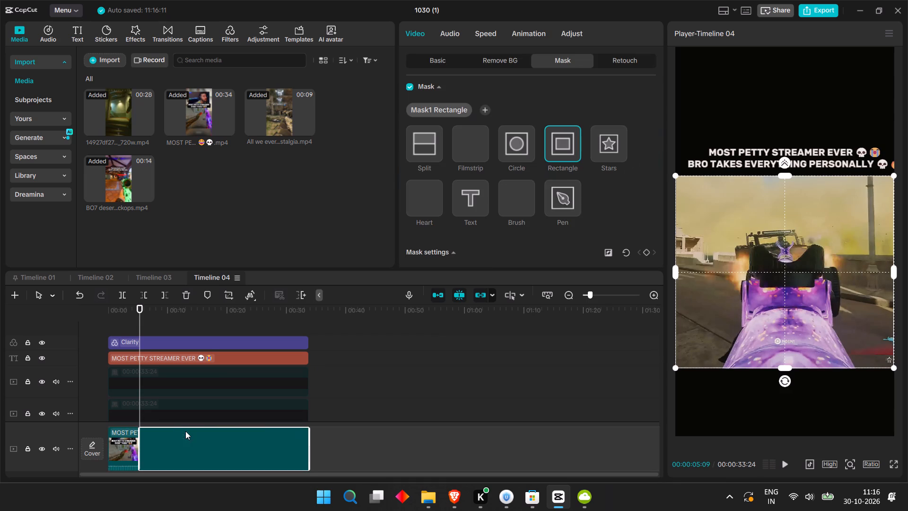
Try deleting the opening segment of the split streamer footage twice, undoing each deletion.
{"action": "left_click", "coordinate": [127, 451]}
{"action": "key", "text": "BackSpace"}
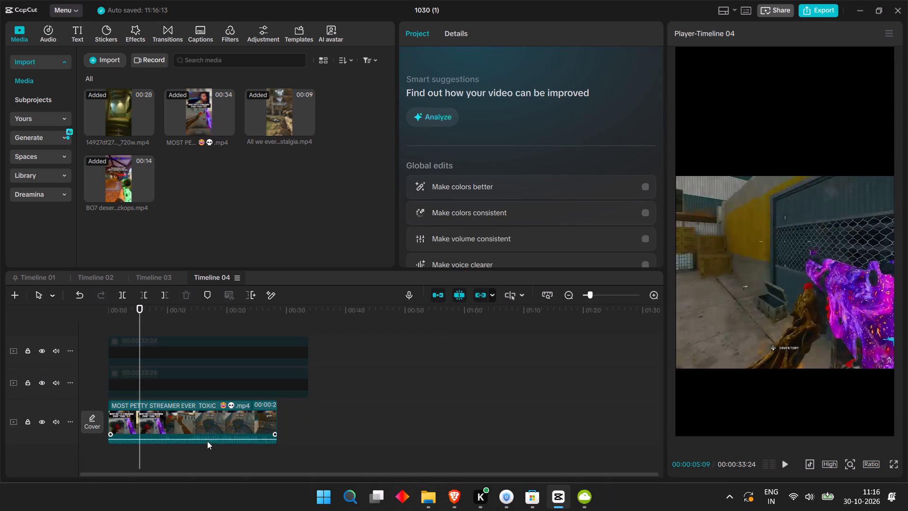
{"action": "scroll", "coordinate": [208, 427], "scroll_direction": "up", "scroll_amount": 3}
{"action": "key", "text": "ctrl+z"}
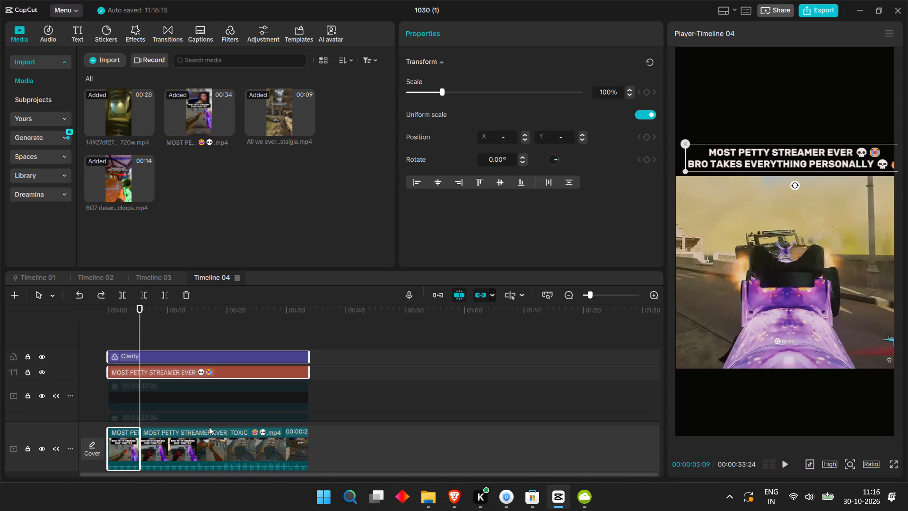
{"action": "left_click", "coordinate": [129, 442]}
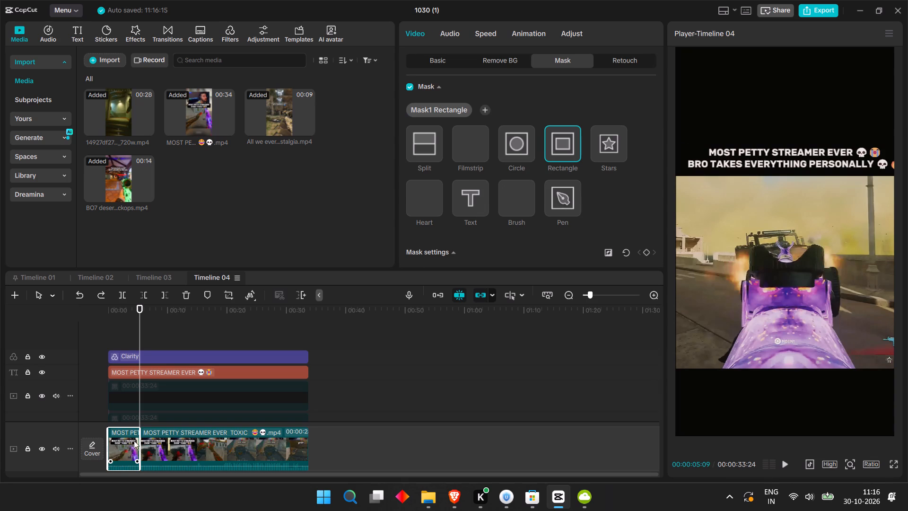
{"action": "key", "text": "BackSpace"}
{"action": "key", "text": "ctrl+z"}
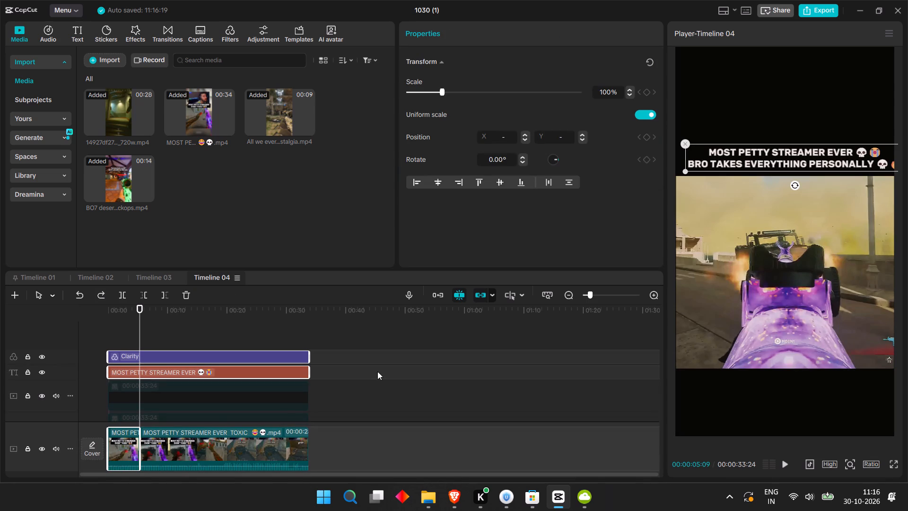
Turn off auto snapping and linkage, delete the opening footage segment and move the remaining footage to the timeline start.
{"action": "left_click", "coordinate": [464, 297]}
{"action": "left_click", "coordinate": [477, 289]}
{"action": "left_click", "coordinate": [122, 447]}
{"action": "key", "text": "BackSpace"}
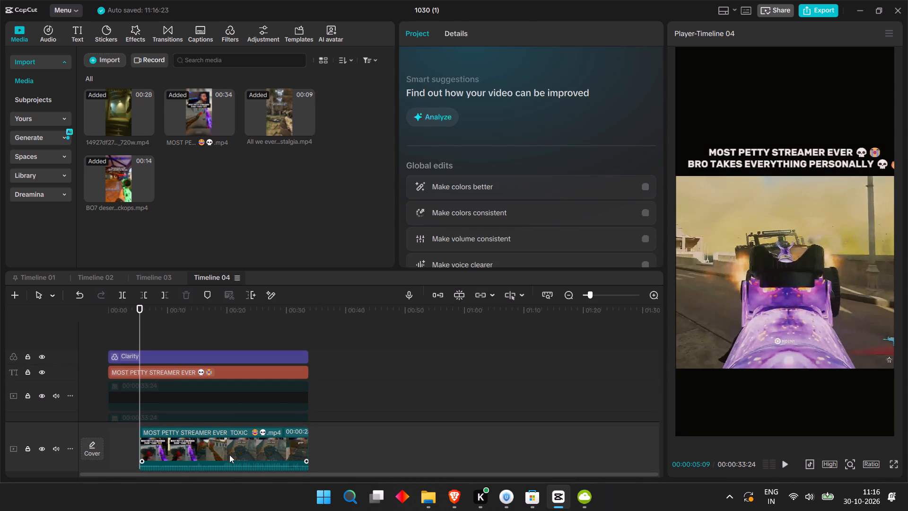
{"action": "left_click", "coordinate": [230, 455]}
{"action": "left_click_drag", "start_coordinate": [230, 455], "coordinate": [200, 458]}
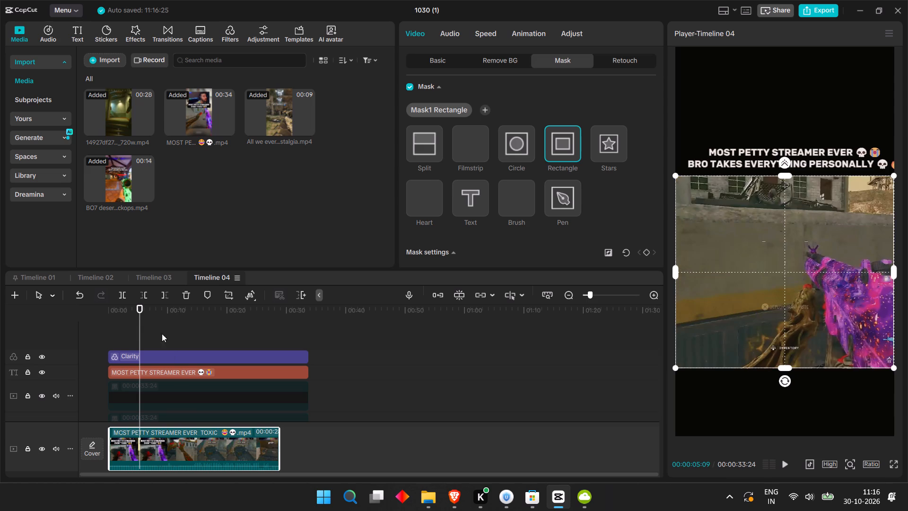
Play the trimmed clip from the start and re-centre the hook text horizontally so both lines fit in the frame.
{"action": "left_click_drag", "start_coordinate": [140, 326], "coordinate": [97, 323]}
{"action": "key", "text": "space"}
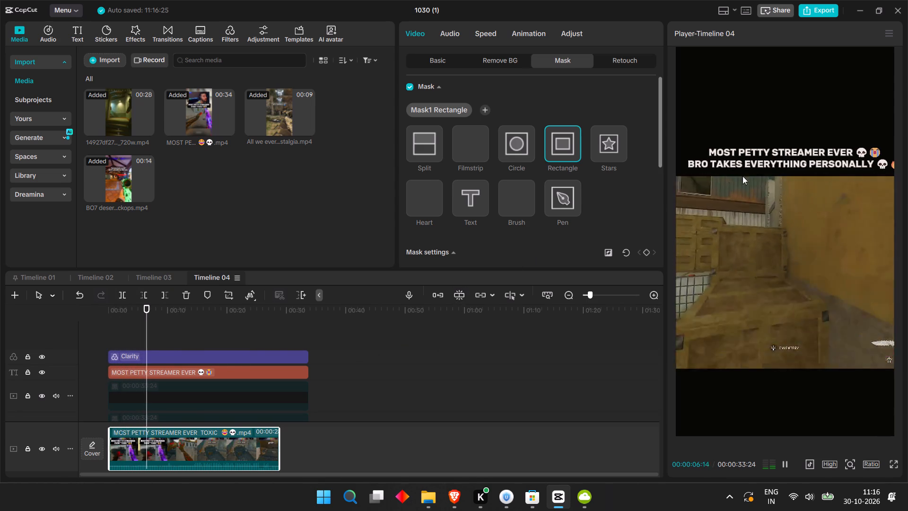
{"action": "key", "text": "space"}
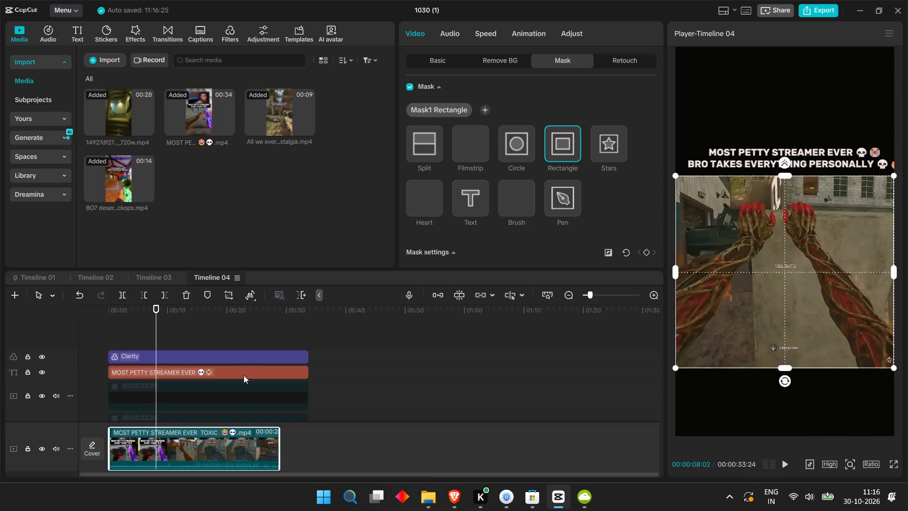
{"action": "left_click", "coordinate": [244, 375]}
{"action": "left_click_drag", "start_coordinate": [802, 159], "coordinate": [793, 158]}
Review the clip, set the streamer footage speed to 1.20x and play the result from the start.
{"action": "left_click_drag", "start_coordinate": [152, 317], "coordinate": [166, 318]}
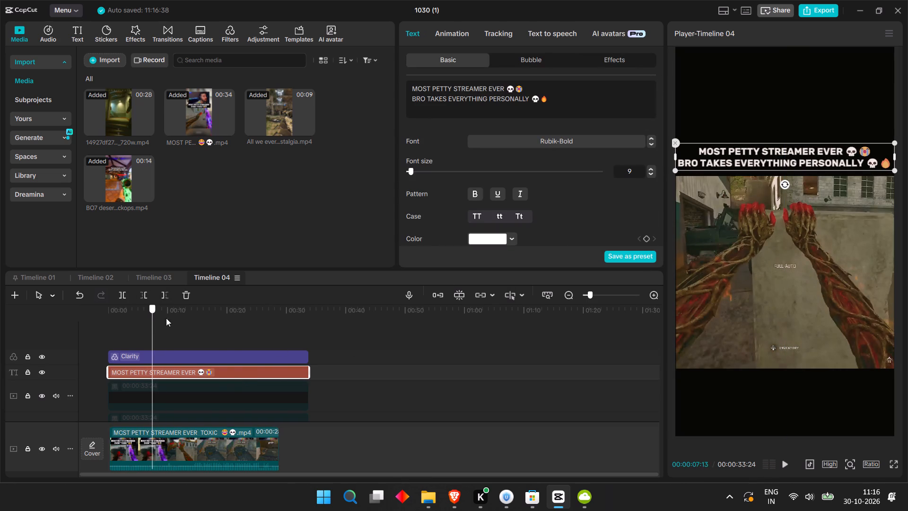
{"action": "left_click_drag", "start_coordinate": [166, 318], "coordinate": [26, 340]}
{"action": "key", "text": "space"}
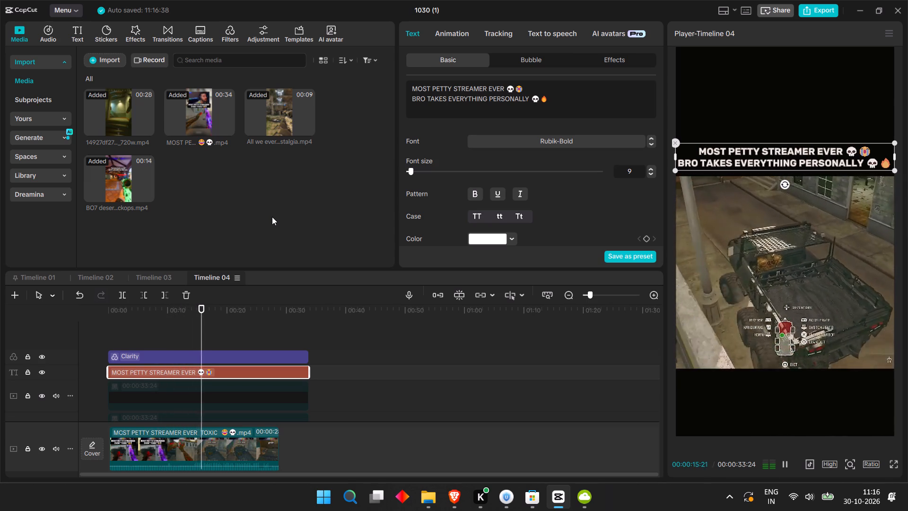
{"action": "key", "text": "space"}
{"action": "left_click", "coordinate": [214, 428]}
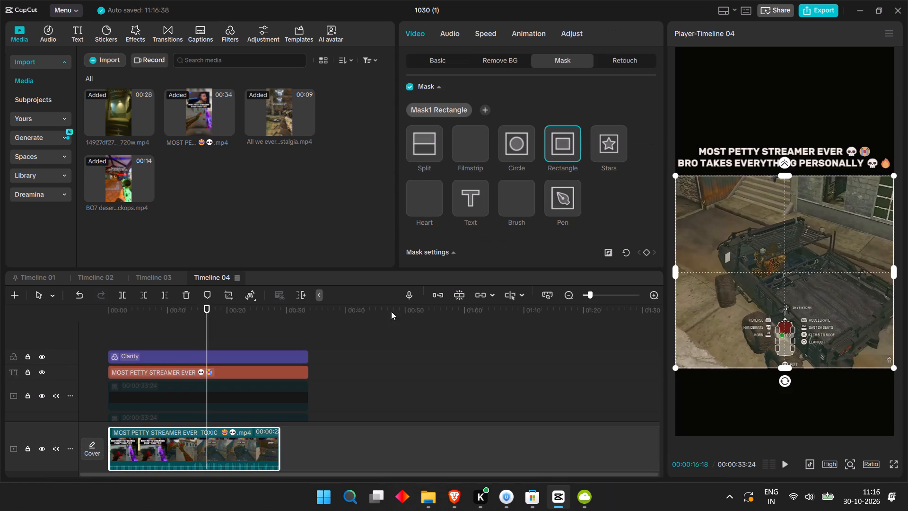
{"action": "left_click", "coordinate": [479, 33]}
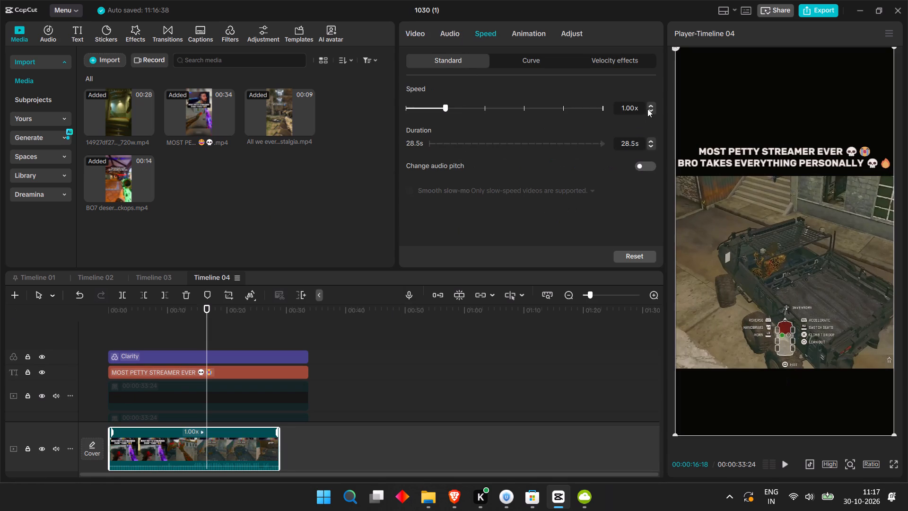
{"action": "double_click", "coordinate": [652, 105]}
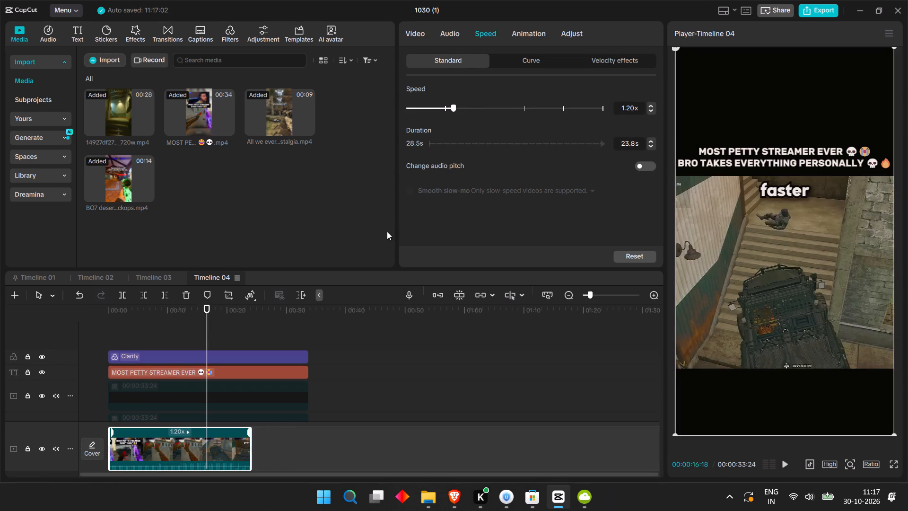
{"action": "left_click_drag", "start_coordinate": [199, 325], "coordinate": [140, 337]}
{"action": "left_click_drag", "start_coordinate": [211, 312], "coordinate": [141, 315]}
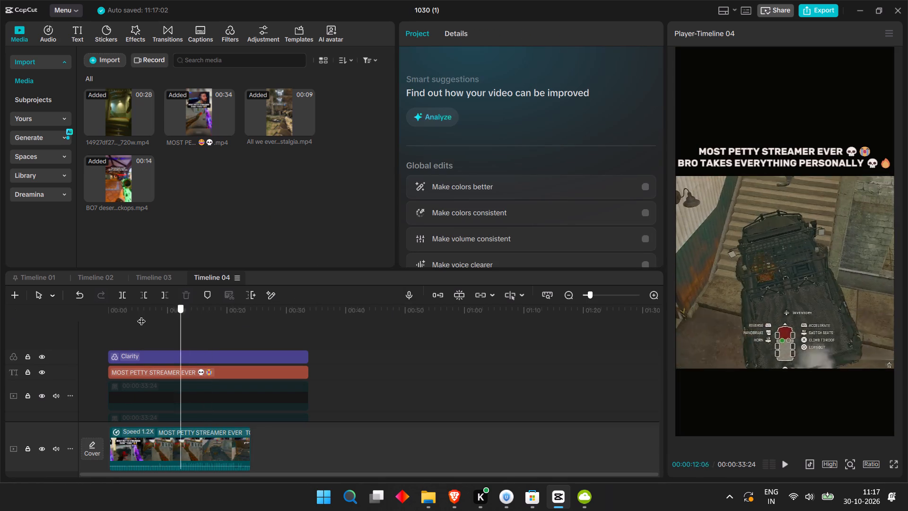
{"action": "left_click_drag", "start_coordinate": [141, 315], "coordinate": [106, 319]}
{"action": "key", "text": "space"}
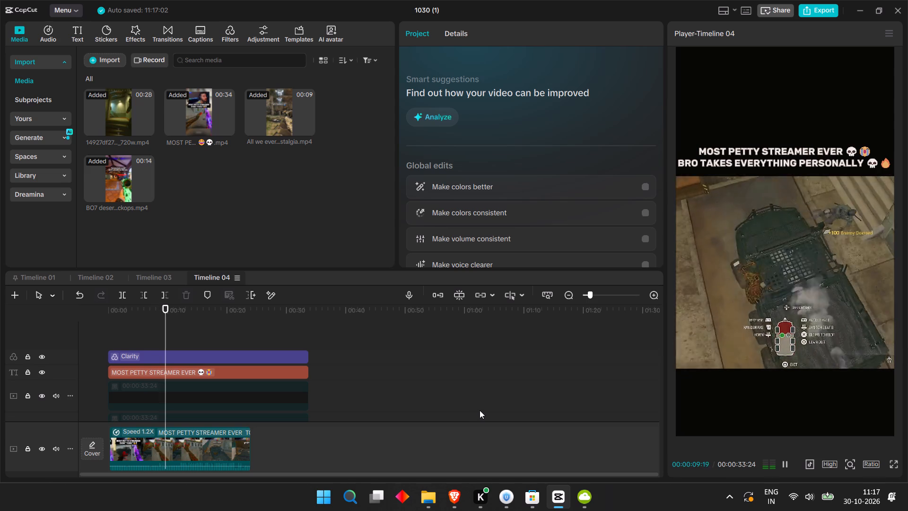
Switch to Timeline 03 and set the main gameplay footage speed to 1.10x.
{"action": "left_click", "coordinate": [161, 278]}
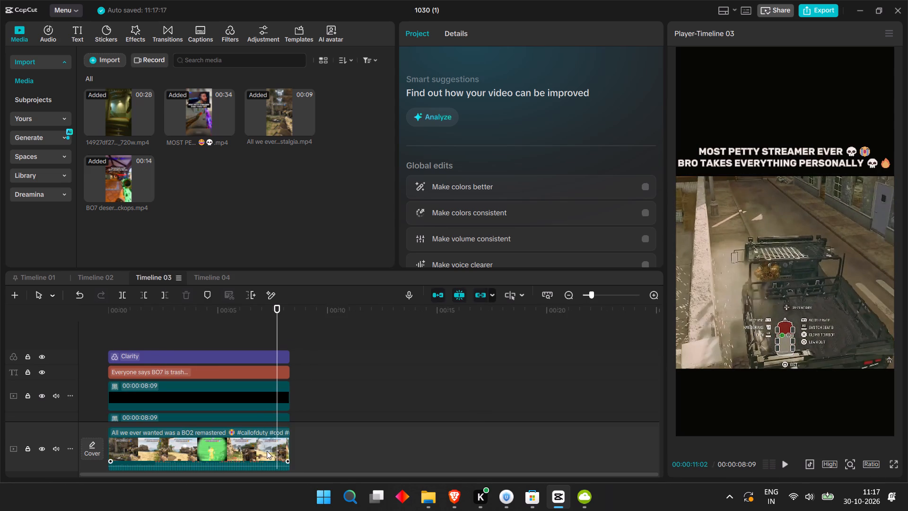
{"action": "left_click", "coordinate": [267, 451]}
{"action": "left_click", "coordinate": [482, 38]}
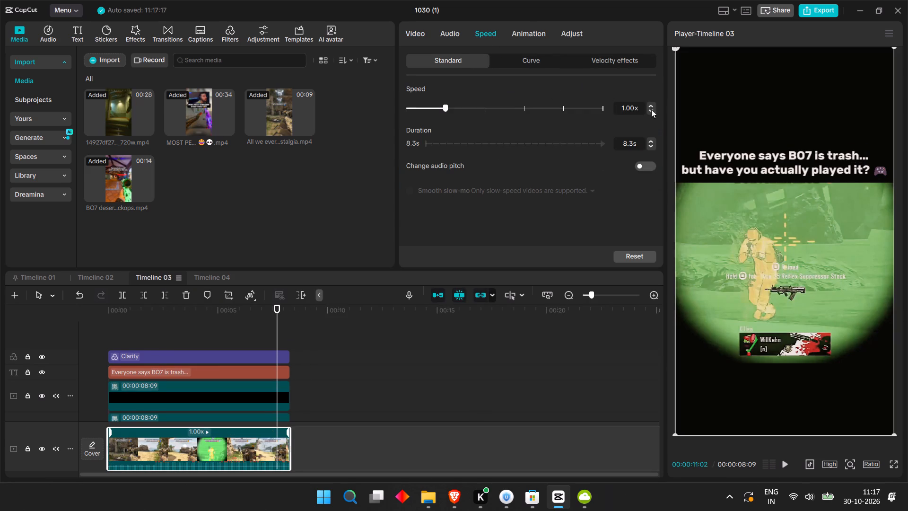
{"action": "left_click", "coordinate": [651, 105]}
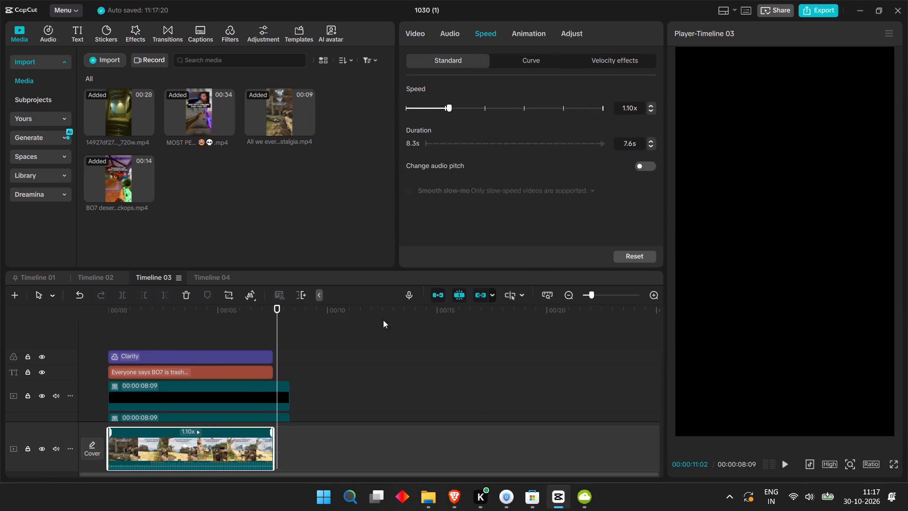
{"action": "left_click", "coordinate": [652, 102]}
{"action": "left_click", "coordinate": [652, 103]}
Split both black bar clips at 00:00:07:16 where the footage ends, delete the leftover pieces and play Timeline 03 from the start.
{"action": "left_click", "coordinate": [282, 389]}
{"action": "left_click_drag", "start_coordinate": [280, 333], "coordinate": [274, 333]}
{"action": "key", "text": "ctrl+b"}
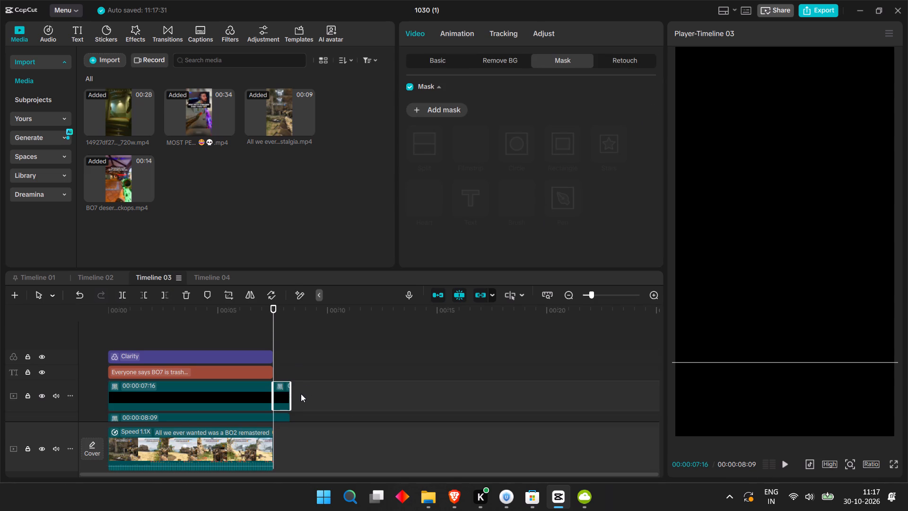
{"action": "scroll", "coordinate": [301, 394], "scroll_direction": "down", "scroll_amount": 2}
{"action": "left_click", "coordinate": [274, 401]}
{"action": "key", "text": "ctrl+b"}
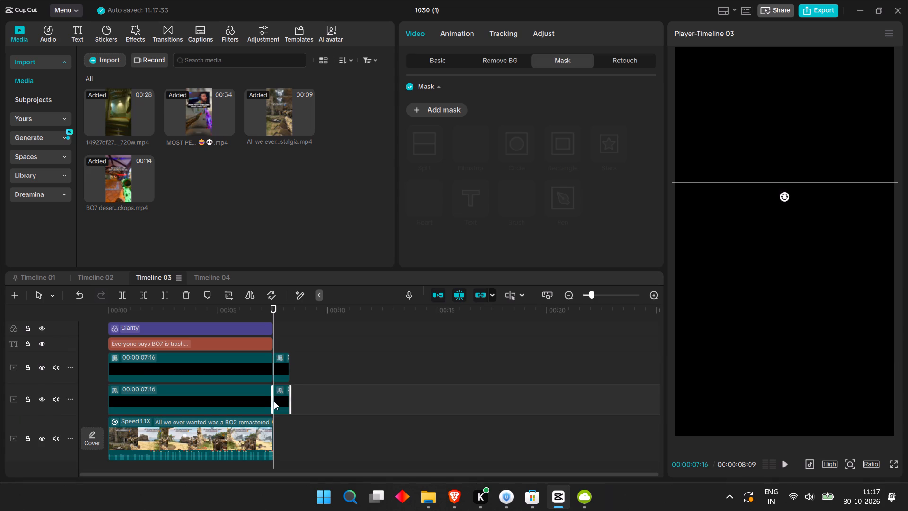
{"action": "key", "text": "BackSpace"}
{"action": "left_click", "coordinate": [286, 366]}
{"action": "key", "text": "BackSpace"}
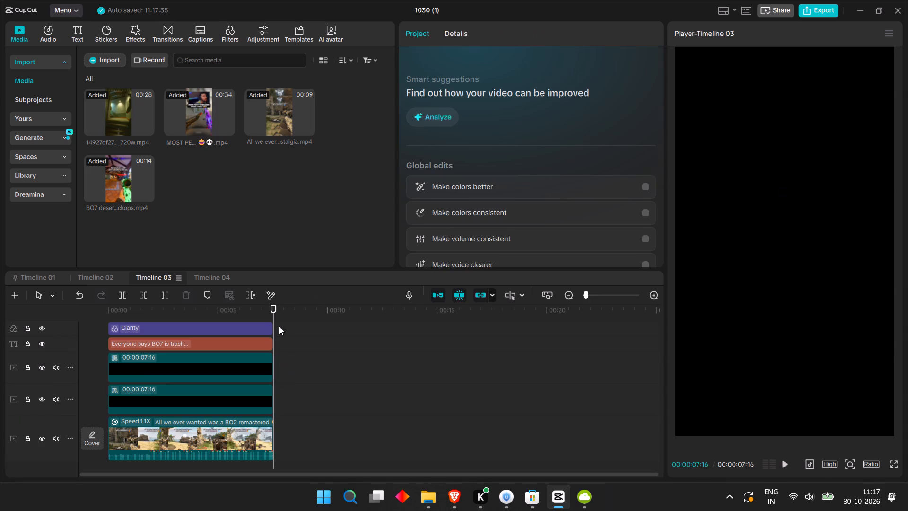
{"action": "left_click", "coordinate": [273, 322]}
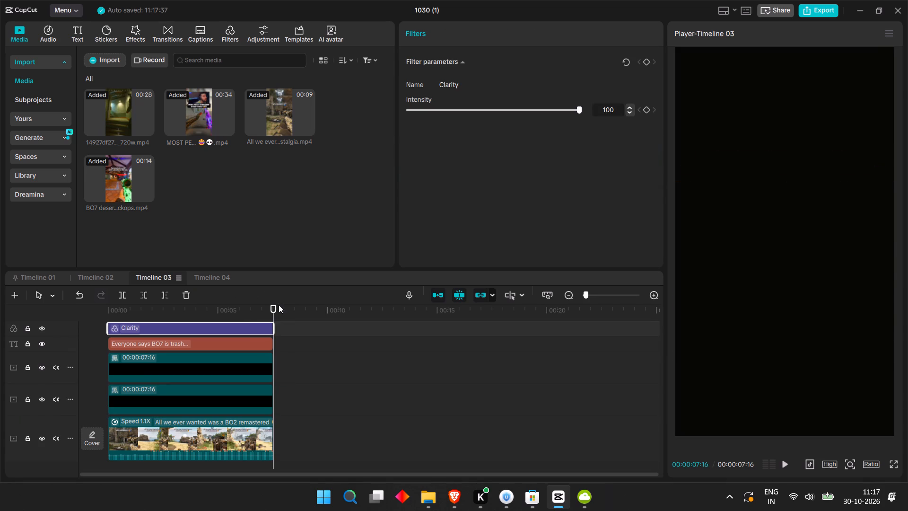
{"action": "left_click_drag", "start_coordinate": [273, 313], "coordinate": [89, 346]}
{"action": "key", "text": "space"}
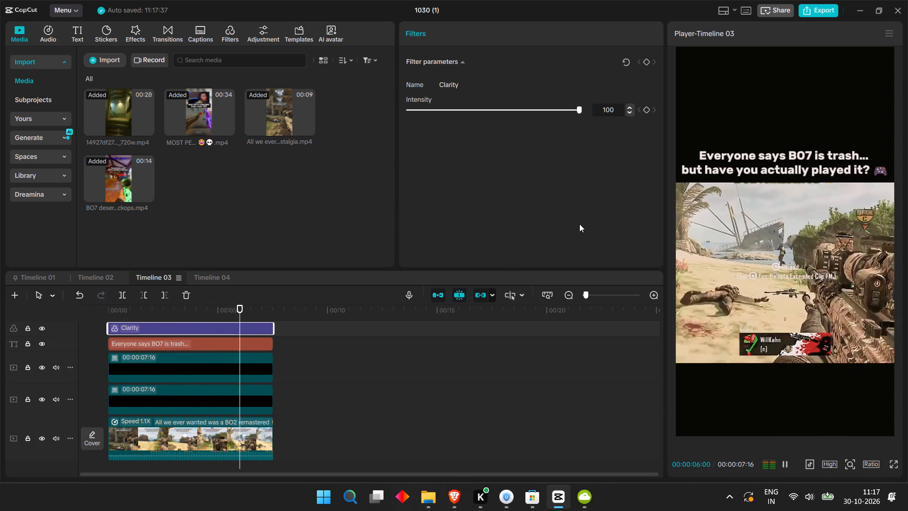
In Timeline 04, split the Clarity, hook text and both black bar layers at 00:00:24:00, delete the leftovers and play from the start.
{"action": "left_click", "coordinate": [213, 279]}
{"action": "left_click_drag", "start_coordinate": [168, 323], "coordinate": [167, 324]}
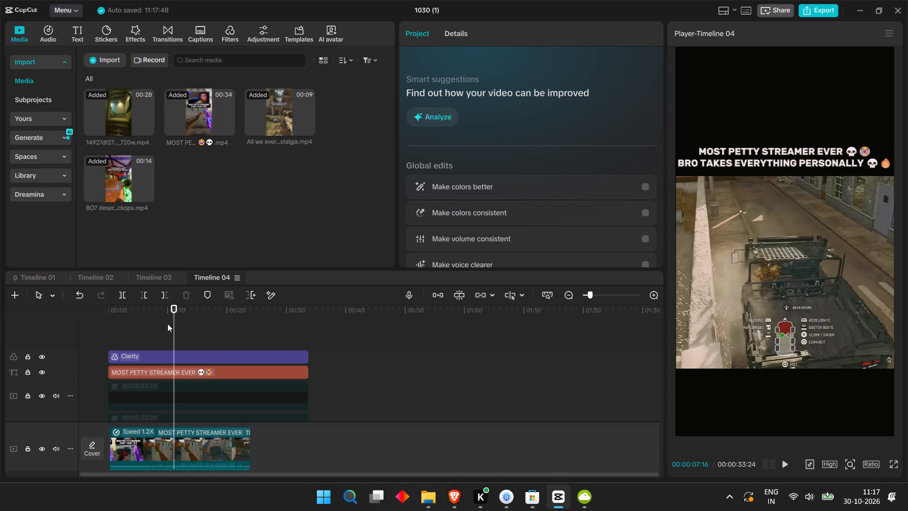
{"action": "left_click_drag", "start_coordinate": [167, 324], "coordinate": [220, 320]}
{"action": "left_click_drag", "start_coordinate": [216, 308], "coordinate": [251, 315]}
{"action": "scroll", "coordinate": [288, 384], "scroll_direction": "down", "scroll_amount": 4}
{"action": "left_click", "coordinate": [288, 386]}
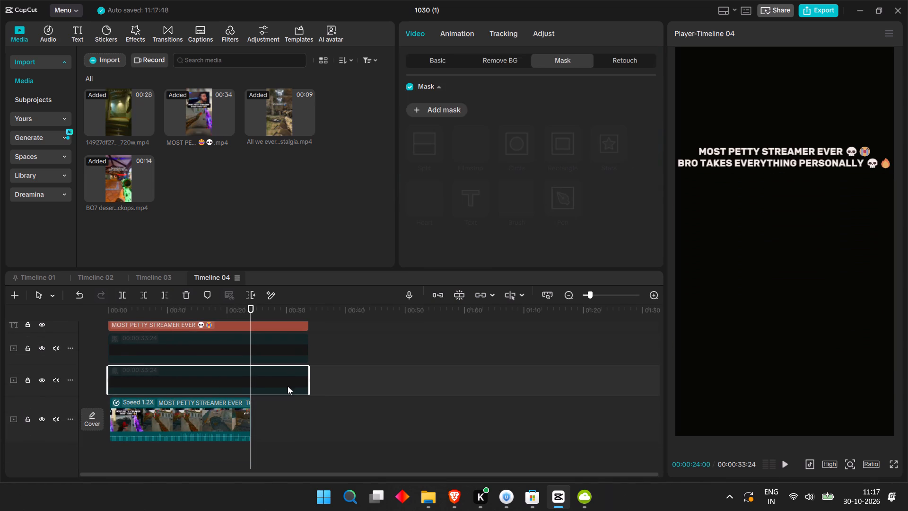
{"action": "left_click_drag", "start_coordinate": [301, 408], "coordinate": [290, 312]}
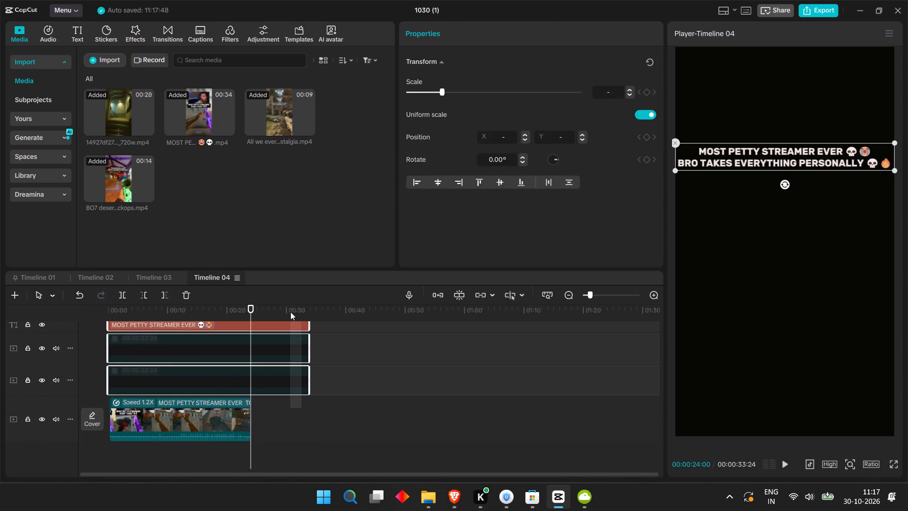
{"action": "scroll", "coordinate": [296, 326], "scroll_direction": "up", "scroll_amount": 3}
{"action": "key", "text": "ctrl+b"}
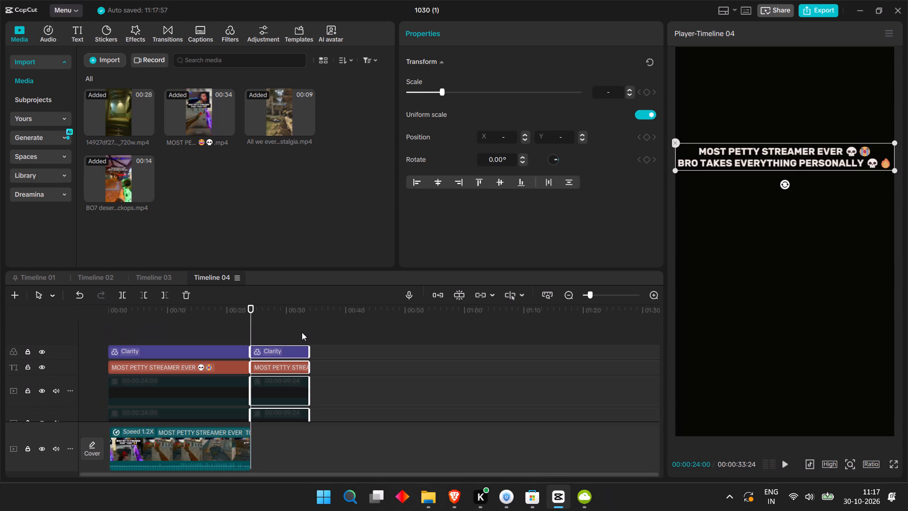
{"action": "key", "text": "BackSpace"}
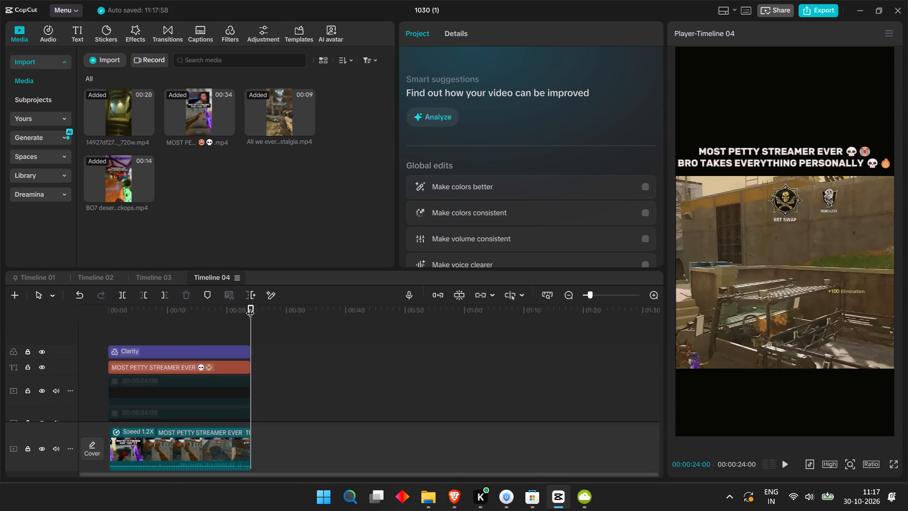
{"action": "left_click_drag", "start_coordinate": [248, 311], "coordinate": [70, 323]}
{"action": "key", "text": "space"}
Return the playhead to the start of Timeline 04.
{"action": "left_click_drag", "start_coordinate": [250, 317], "coordinate": [0, 316]}
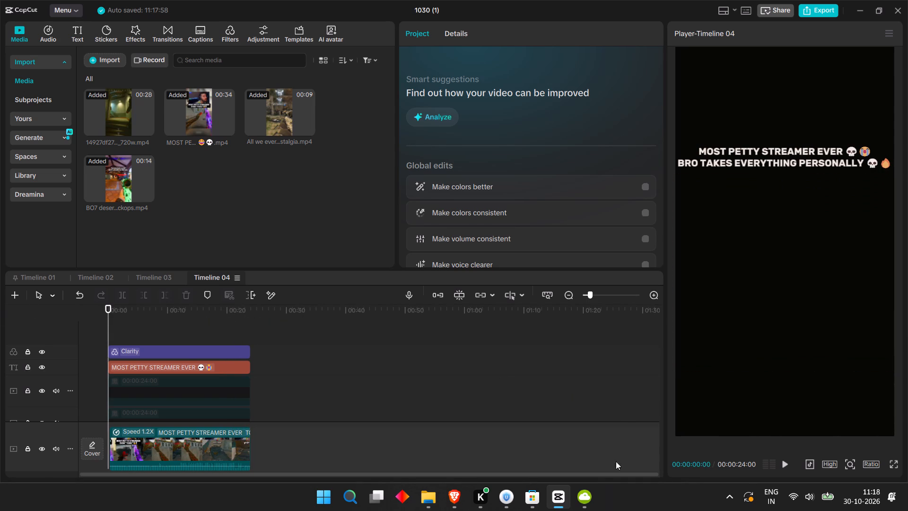
Switch to Brave and view the suggested streamer hook text in the ChatGPT conversation.
{"action": "left_click", "coordinate": [450, 497]}
{"action": "left_click", "coordinate": [615, 288]}
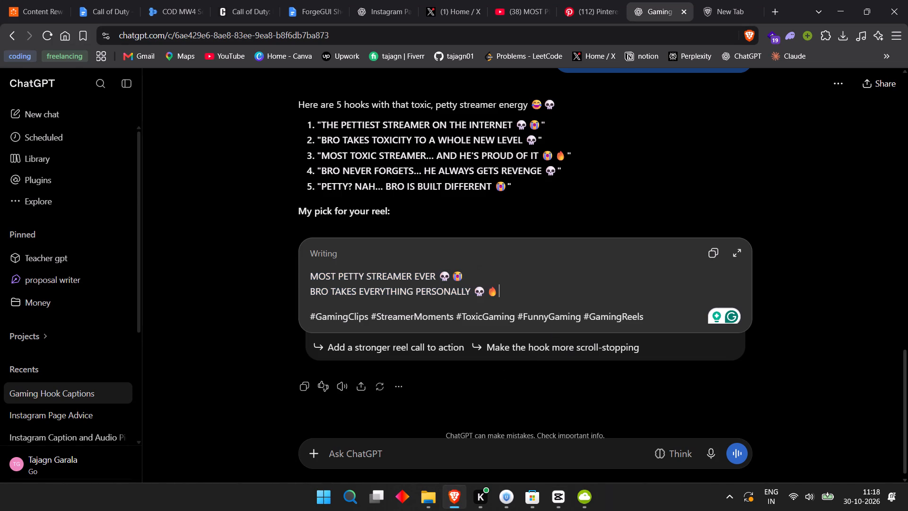
{"action": "left_click", "coordinate": [592, 494]}
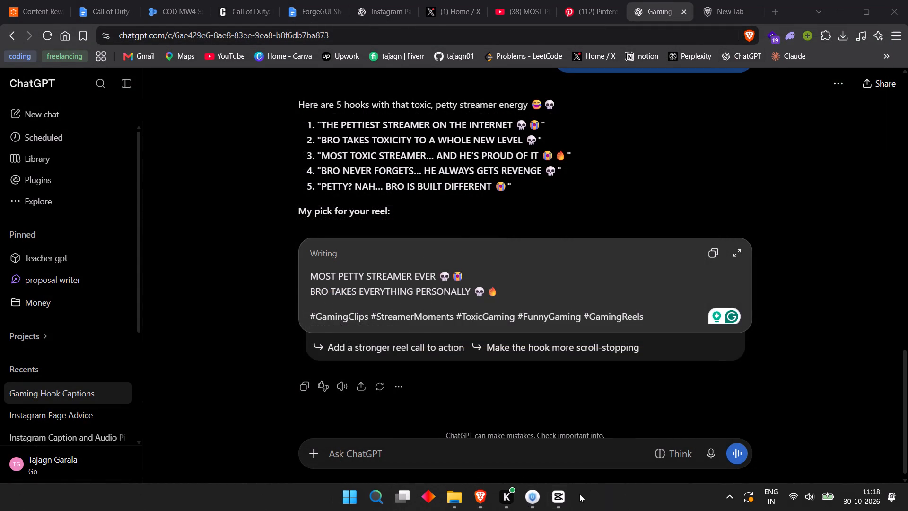
{"action": "left_click", "coordinate": [565, 502]}
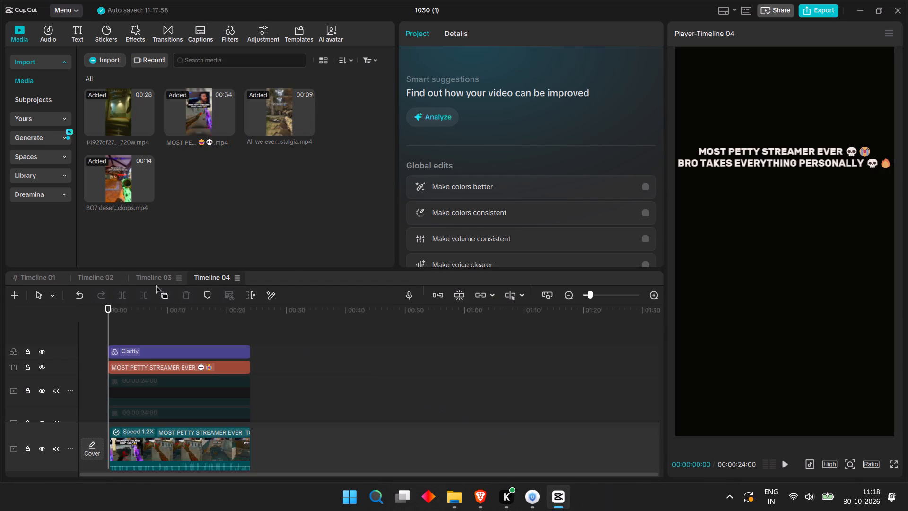
Switch to Timeline 01, export it at 1080P as an mp4 named "call 1" and close the finished export dialog.
{"action": "left_click", "coordinate": [37, 276]}
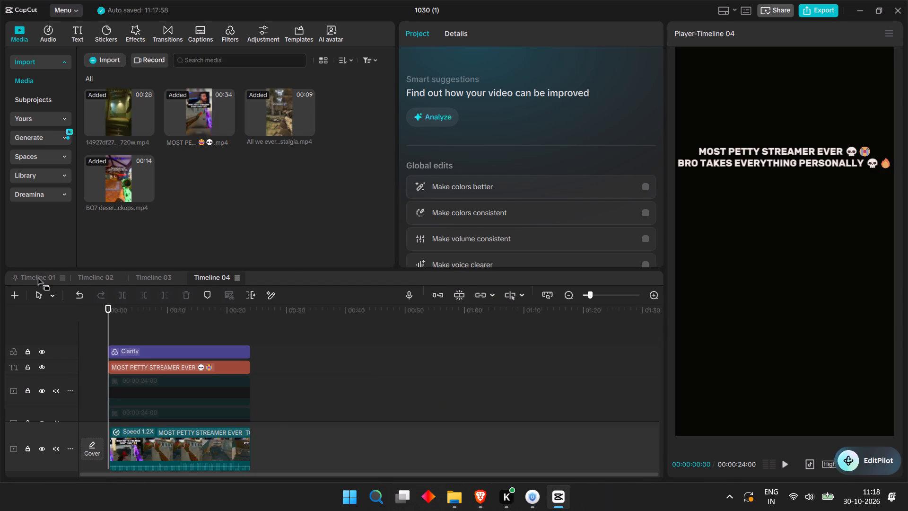
{"action": "left_click_drag", "start_coordinate": [263, 303], "coordinate": [245, 311]}
{"action": "left_click", "coordinate": [270, 309]}
{"action": "left_click_drag", "start_coordinate": [270, 309], "coordinate": [109, 323]}
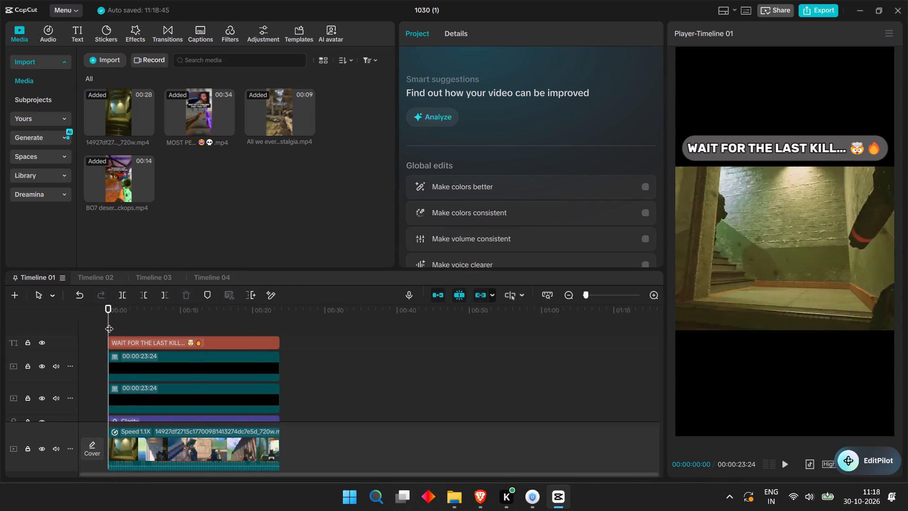
{"action": "left_click", "coordinate": [809, 8]}
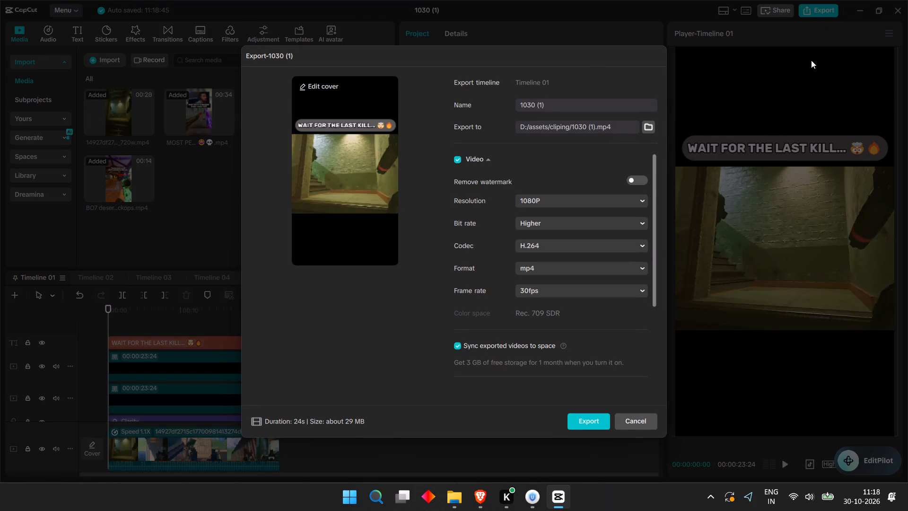
{"action": "left_click_drag", "start_coordinate": [583, 106], "coordinate": [471, 103]}
{"action": "type", "text": "call 1"}
{"action": "key", "text": "Return"}
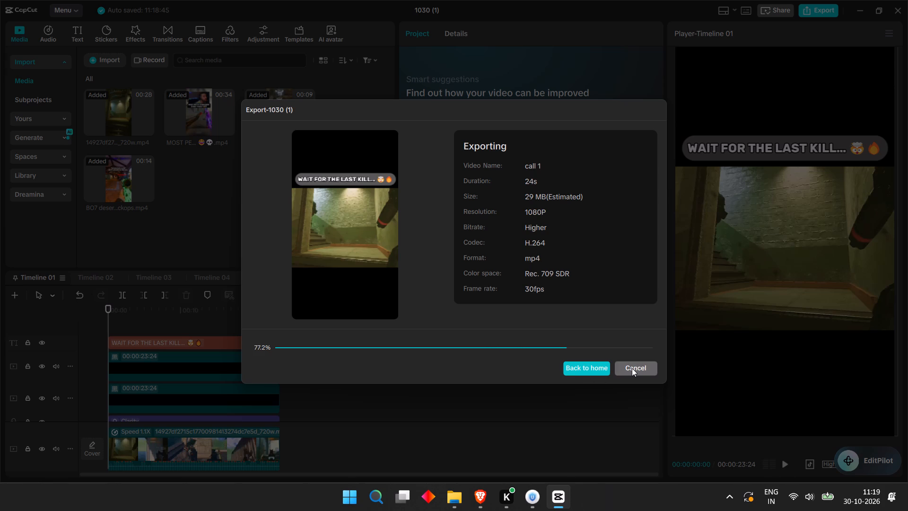
{"action": "left_click_drag", "start_coordinate": [523, 194], "coordinate": [556, 196]}
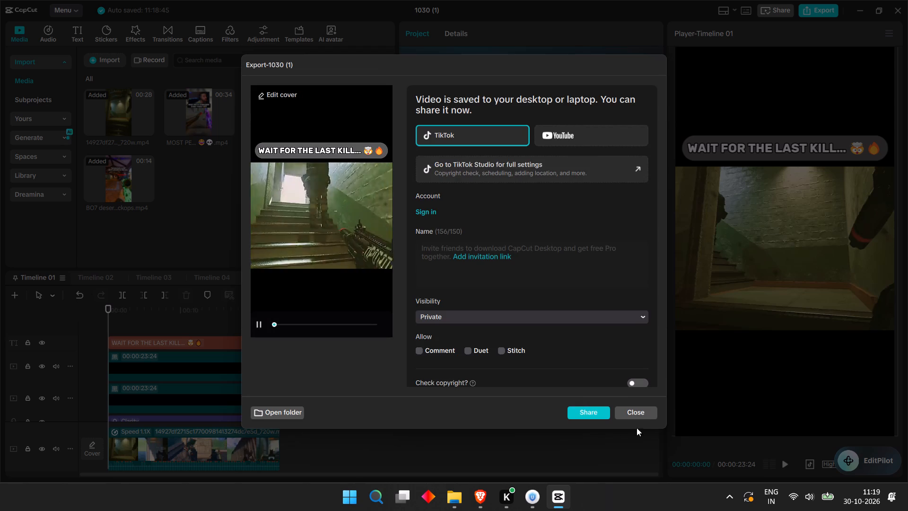
{"action": "left_click", "coordinate": [646, 410]}
Switch to Timeline 02, export it at 1080P as an mp4 named "call 2" and close the finished export dialog.
{"action": "left_click", "coordinate": [98, 281]}
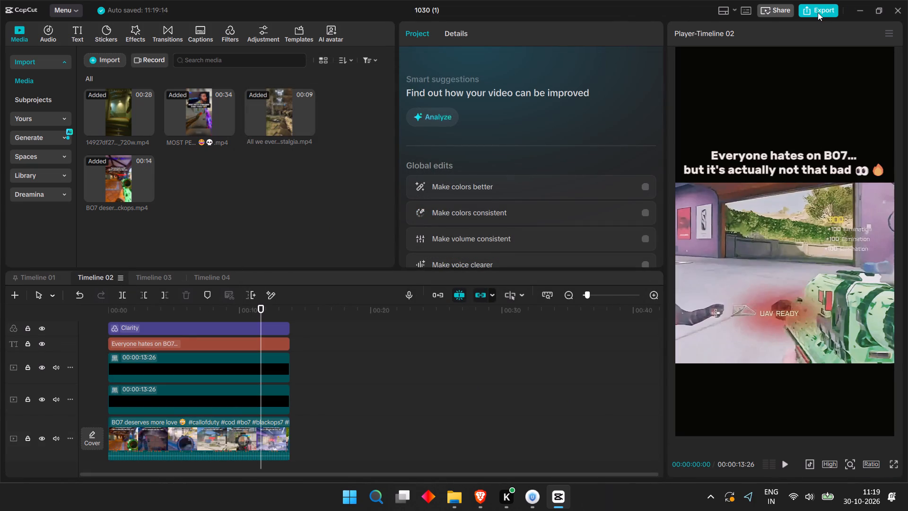
{"action": "left_click", "coordinate": [818, 12]}
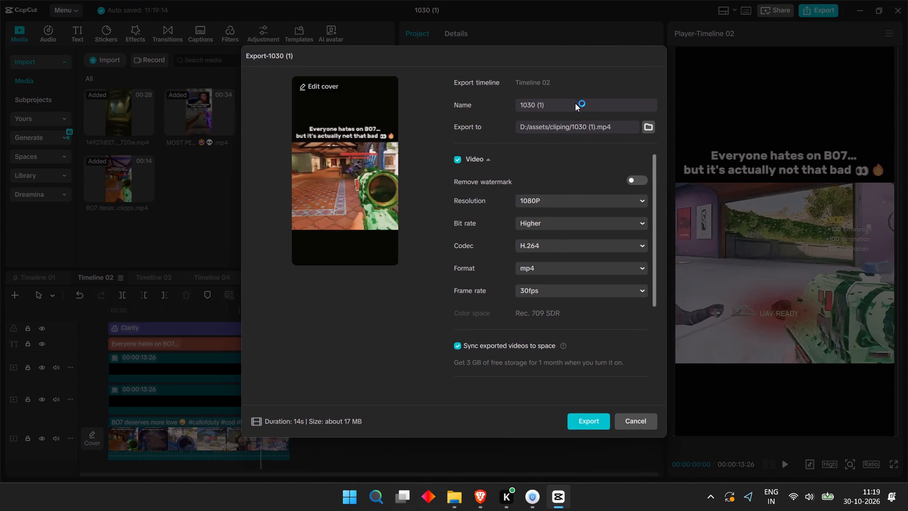
{"action": "left_click", "coordinate": [575, 100]}
{"action": "left_click_drag", "start_coordinate": [575, 100], "coordinate": [512, 93]}
{"action": "key", "text": "BackSpace"}
{"action": "key", "text": "Right"}
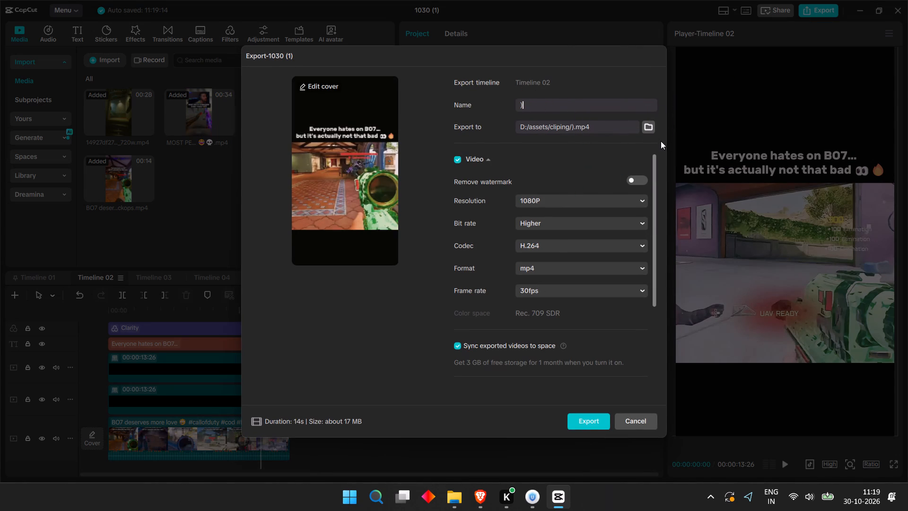
{"action": "key", "text": "BackSpace"}
{"action": "type", "text": "call 2"}
{"action": "key", "text": "Return"}
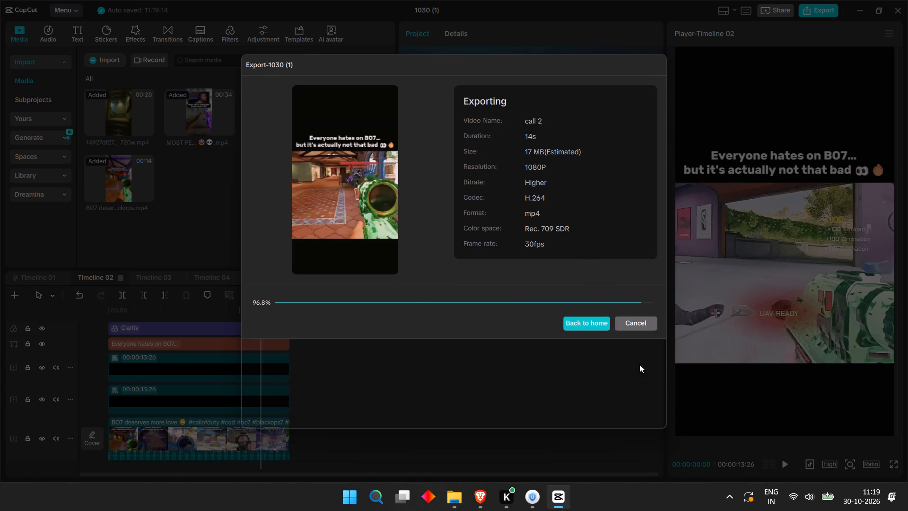
{"action": "left_click", "coordinate": [642, 415]}
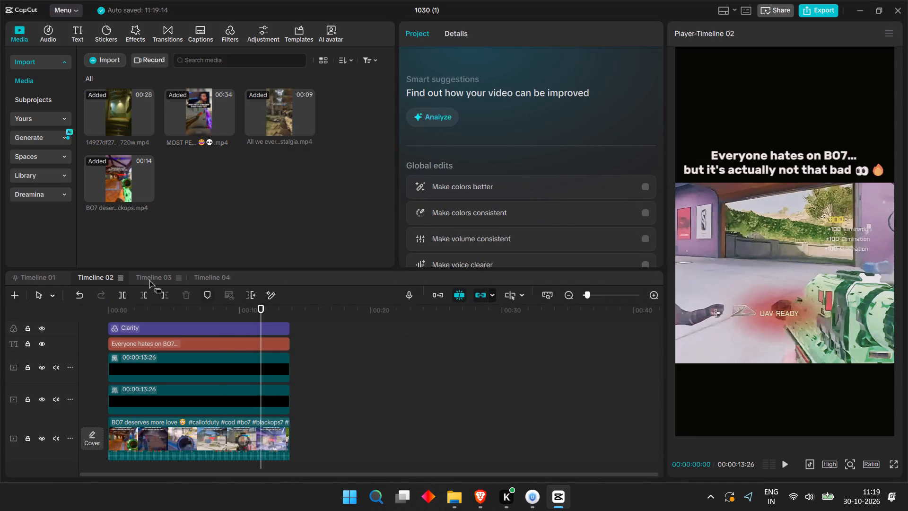
Switch to Timeline 03, export it at 1080P as an mp4 named "call 3" and close the finished export dialog.
{"action": "left_click", "coordinate": [140, 276]}
{"action": "left_click", "coordinate": [815, 8]}
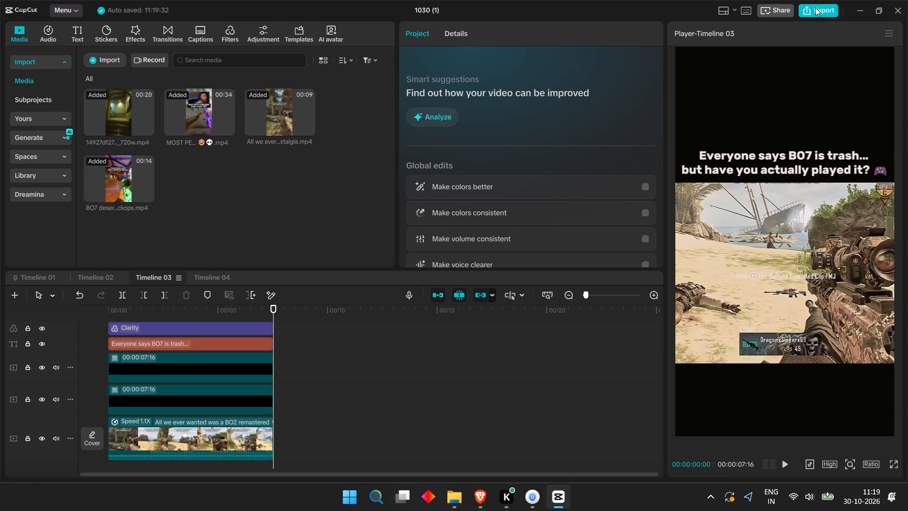
{"action": "left_click_drag", "start_coordinate": [564, 106], "coordinate": [482, 106]}
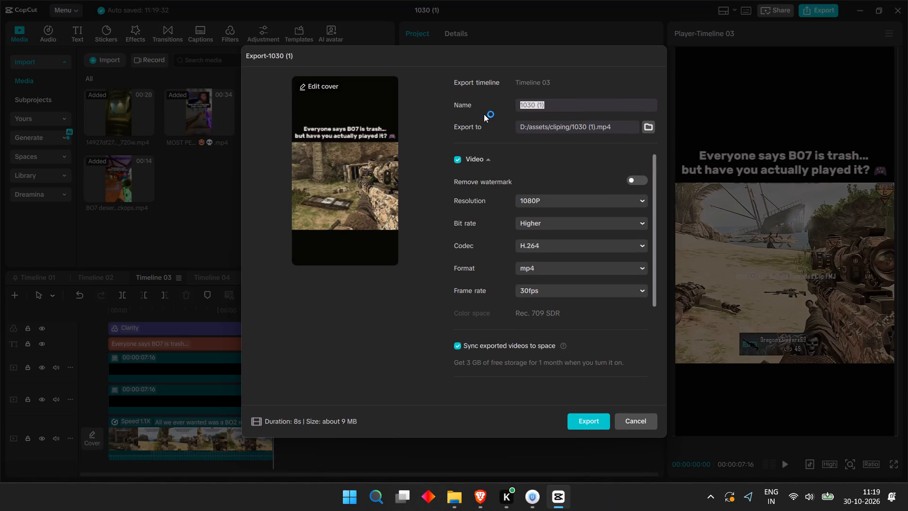
{"action": "type", "text": "call 3"}
{"action": "key", "text": "Return"}
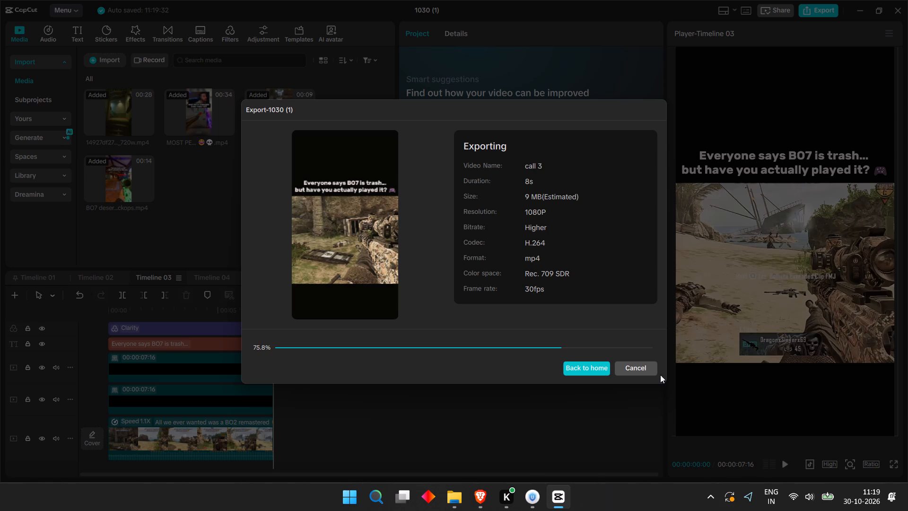
{"action": "left_click", "coordinate": [639, 410]}
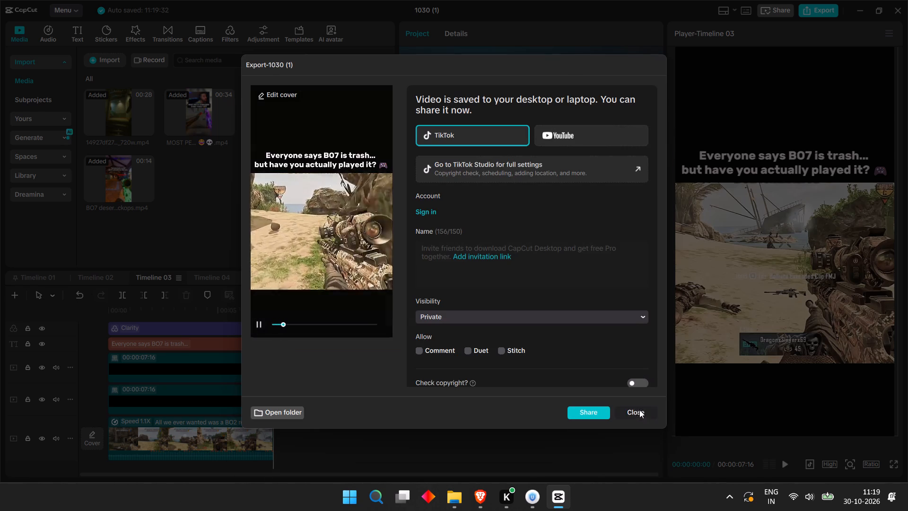
Switch to Timeline 04, export it at 1080P as an mp4 named "call 4" and close the finished export dialog.
{"action": "left_click", "coordinate": [214, 279]}
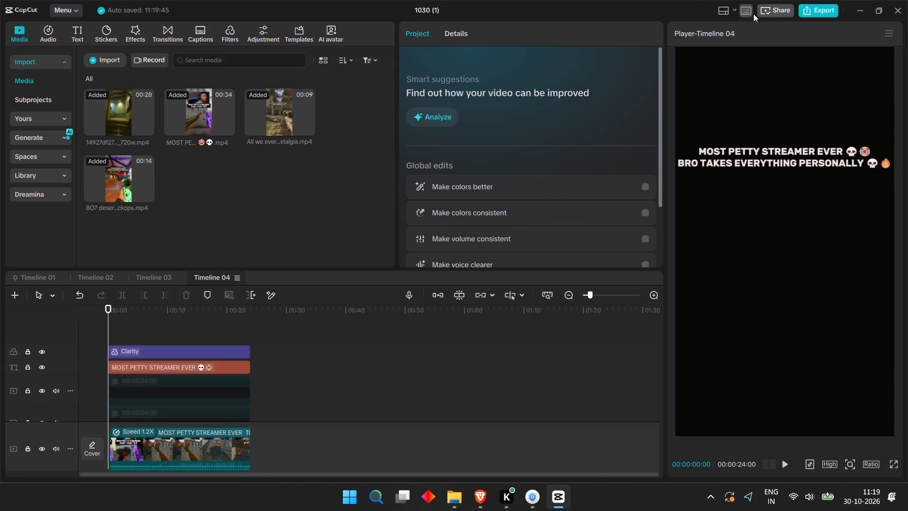
{"action": "left_click", "coordinate": [814, 9]}
{"action": "left_click_drag", "start_coordinate": [573, 108], "coordinate": [554, 109]}
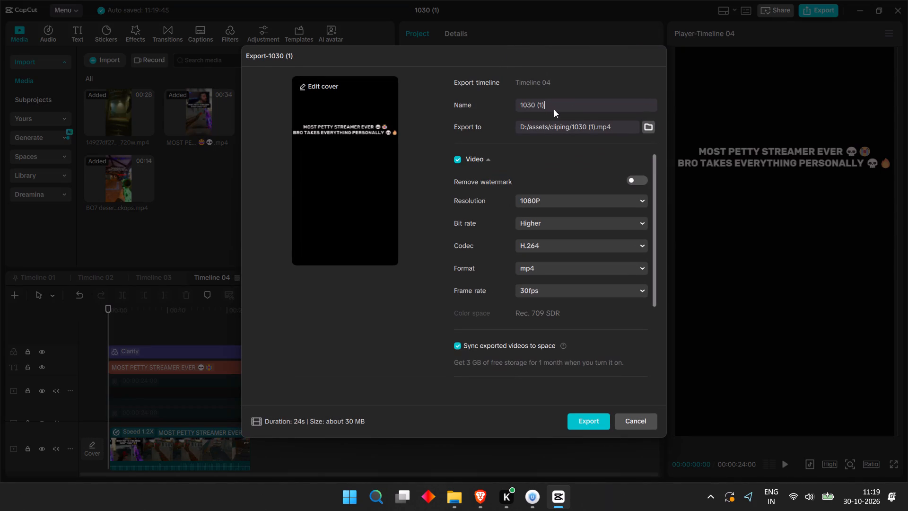
{"action": "left_click_drag", "start_coordinate": [554, 109], "coordinate": [494, 110]}
{"action": "key", "text": "c"}
{"action": "type", "text": "all"}
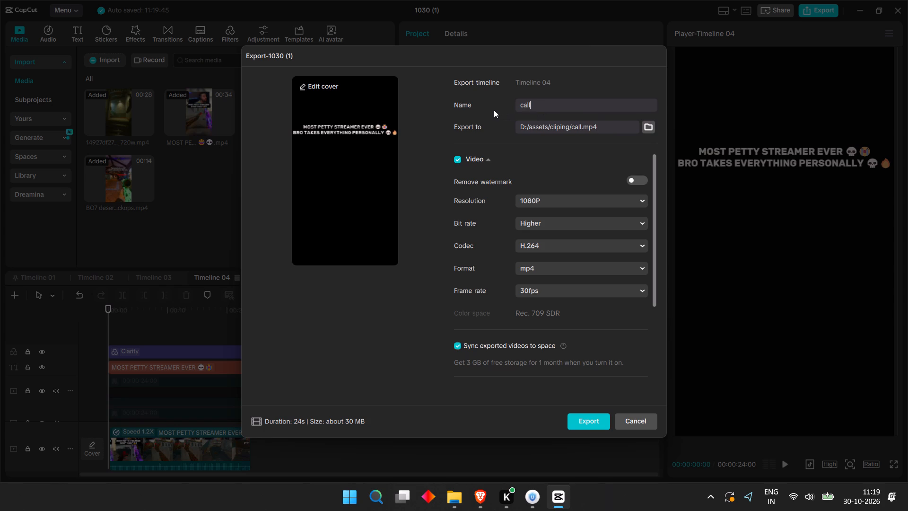
{"action": "key", "text": "space"}
{"action": "key", "text": "4"}
{"action": "key", "text": "Return"}
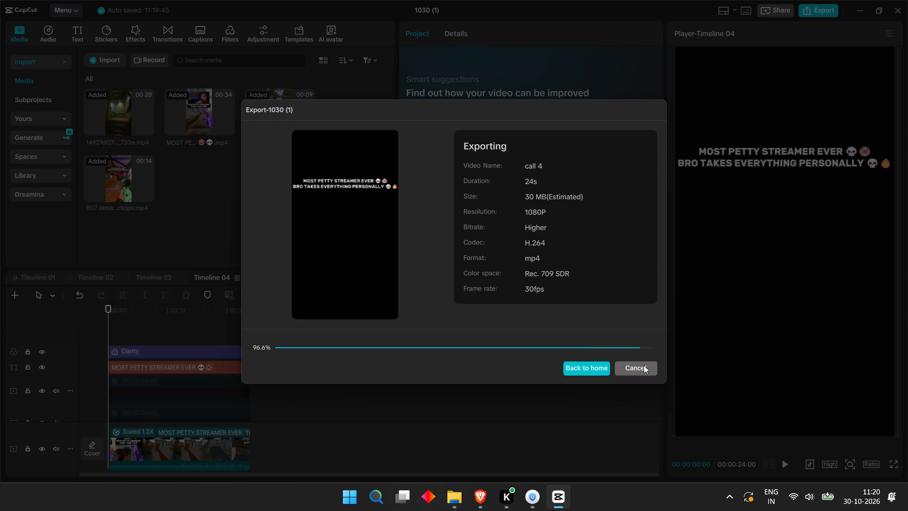
{"action": "left_click", "coordinate": [641, 410]}
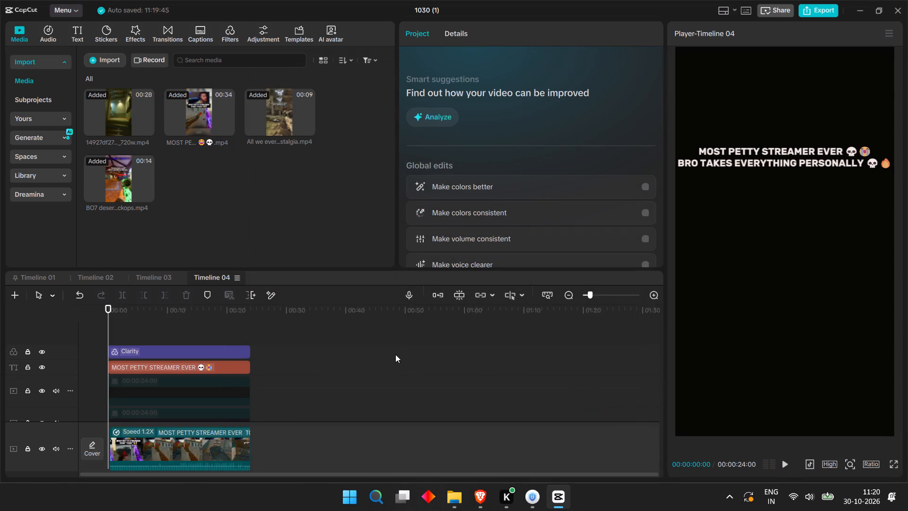
Play back Timeline 04, Timeline 03 and Timeline 02 in turn to review the exported clips.
{"action": "key", "text": "space"}
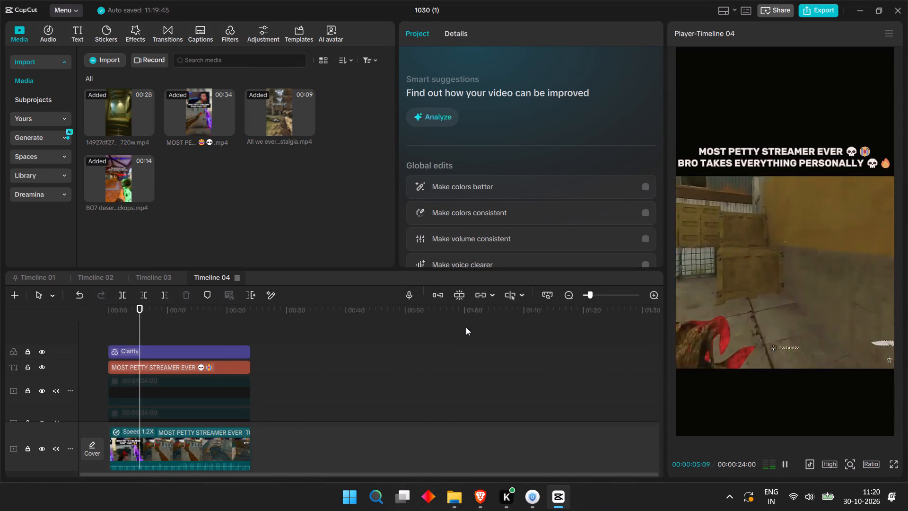
{"action": "scroll", "coordinate": [322, 365], "scroll_direction": "down", "scroll_amount": 3}
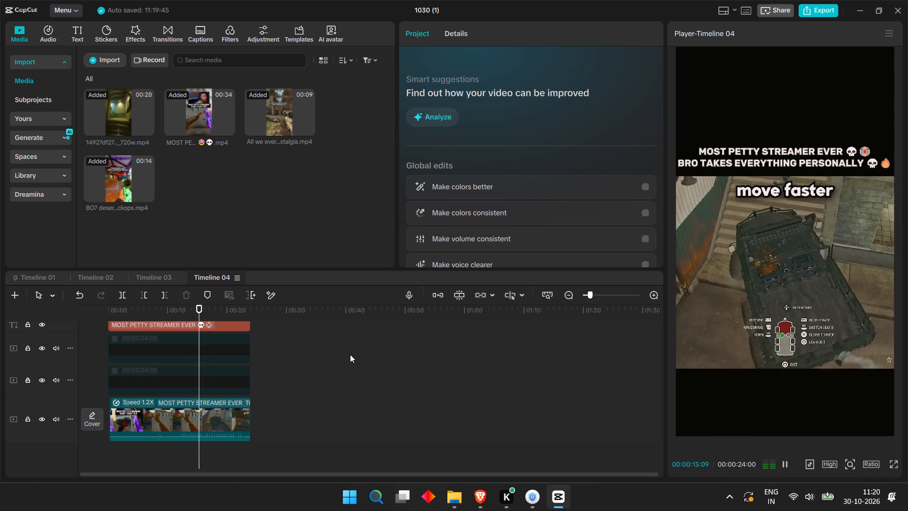
{"action": "left_click", "coordinate": [159, 275]}
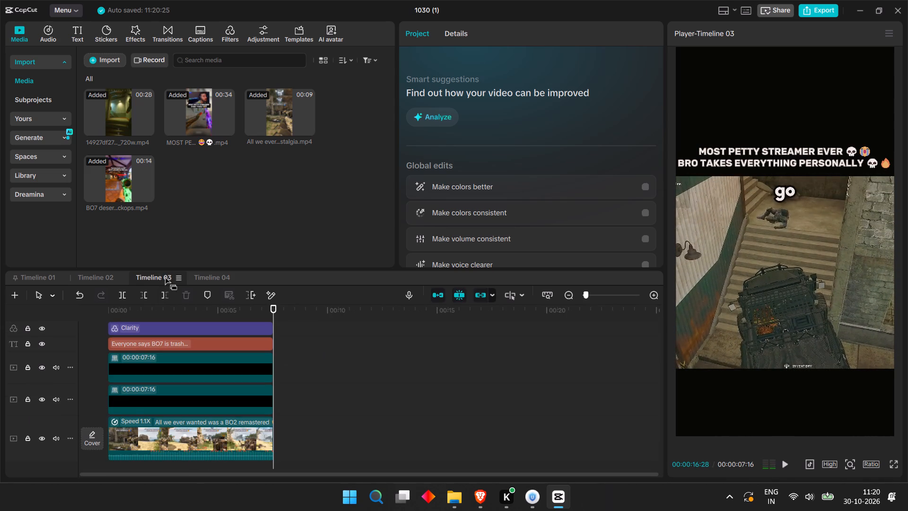
{"action": "key", "text": "space"}
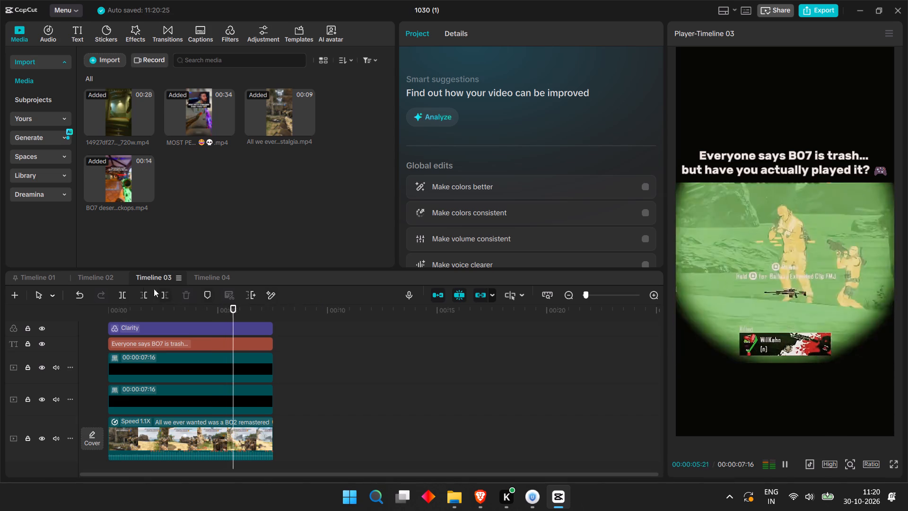
{"action": "left_click", "coordinate": [83, 276]}
{"action": "key", "text": "space"}
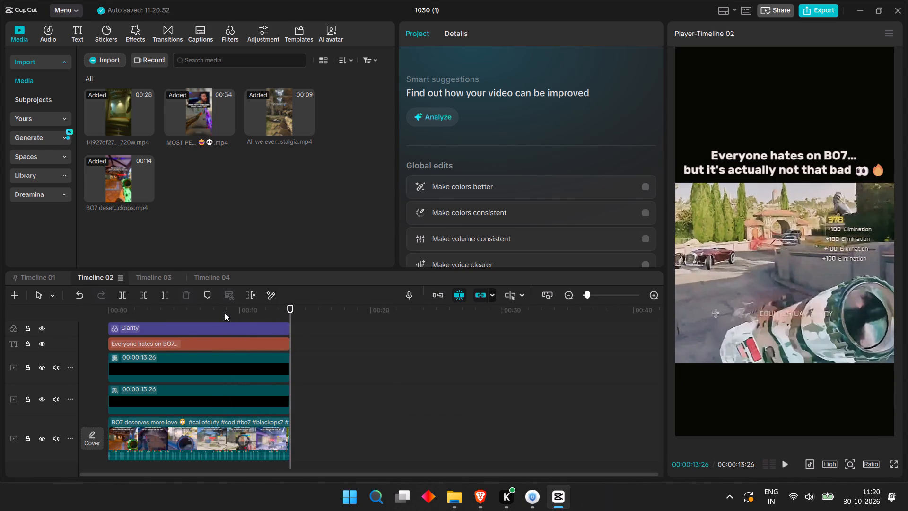
{"action": "left_click_drag", "start_coordinate": [225, 313], "coordinate": [65, 299]}
{"action": "key", "text": "space"}
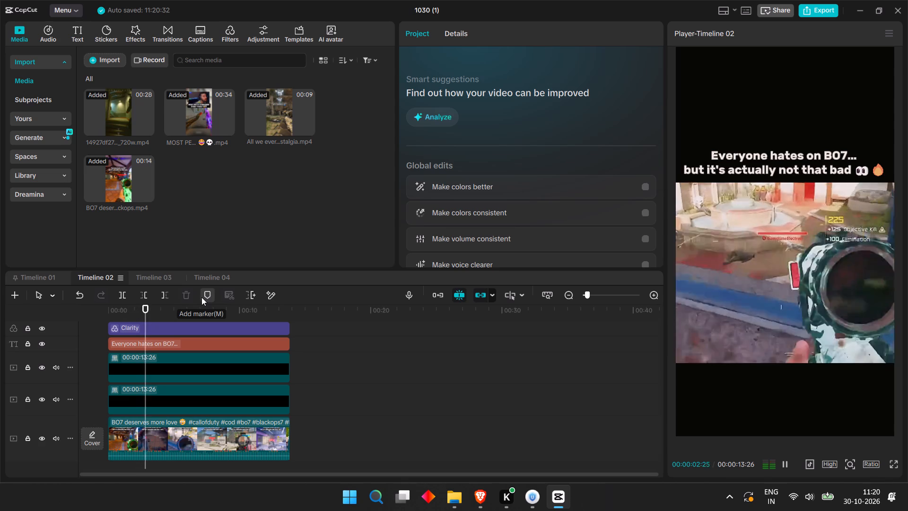
Pause Timeline 02 and open Timeline 01 to view its clip.
{"action": "key", "text": "space"}
{"action": "left_click", "coordinate": [47, 279]}
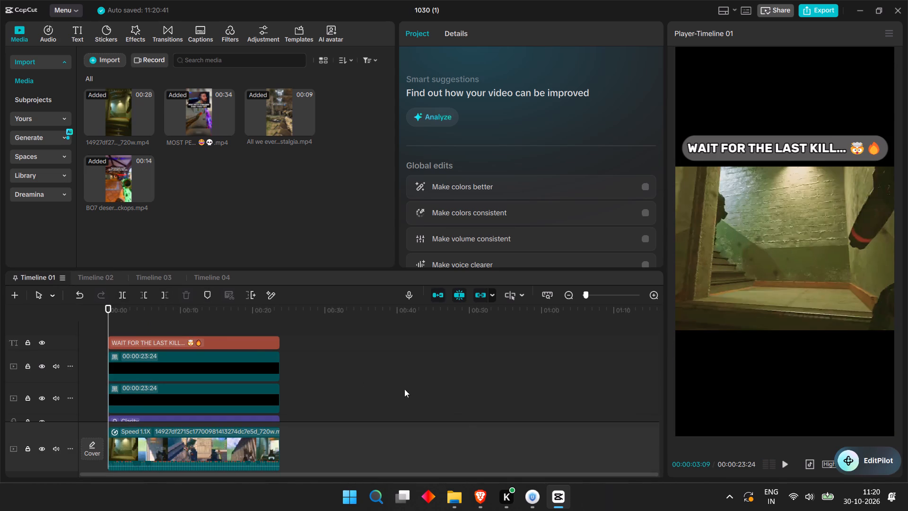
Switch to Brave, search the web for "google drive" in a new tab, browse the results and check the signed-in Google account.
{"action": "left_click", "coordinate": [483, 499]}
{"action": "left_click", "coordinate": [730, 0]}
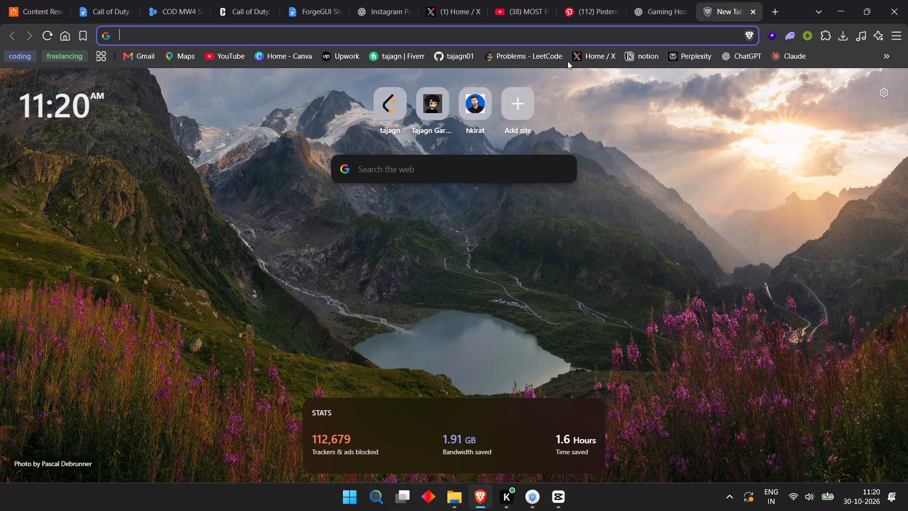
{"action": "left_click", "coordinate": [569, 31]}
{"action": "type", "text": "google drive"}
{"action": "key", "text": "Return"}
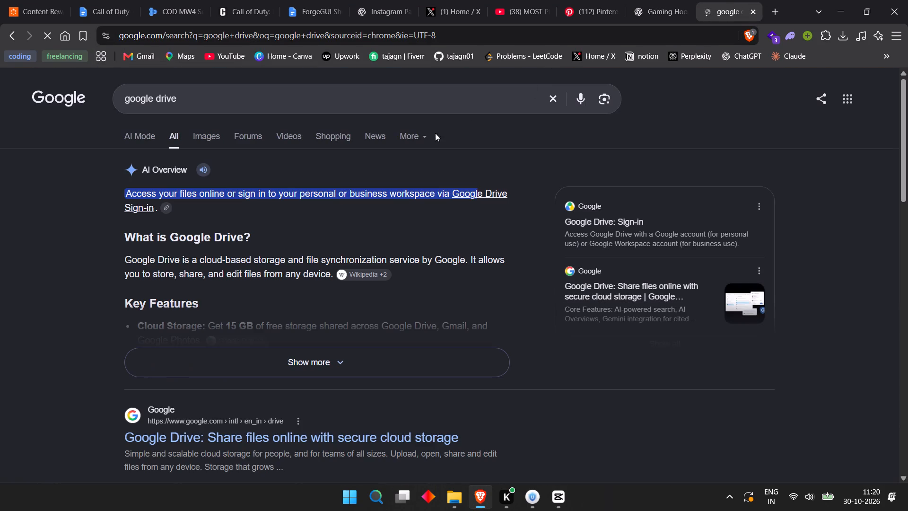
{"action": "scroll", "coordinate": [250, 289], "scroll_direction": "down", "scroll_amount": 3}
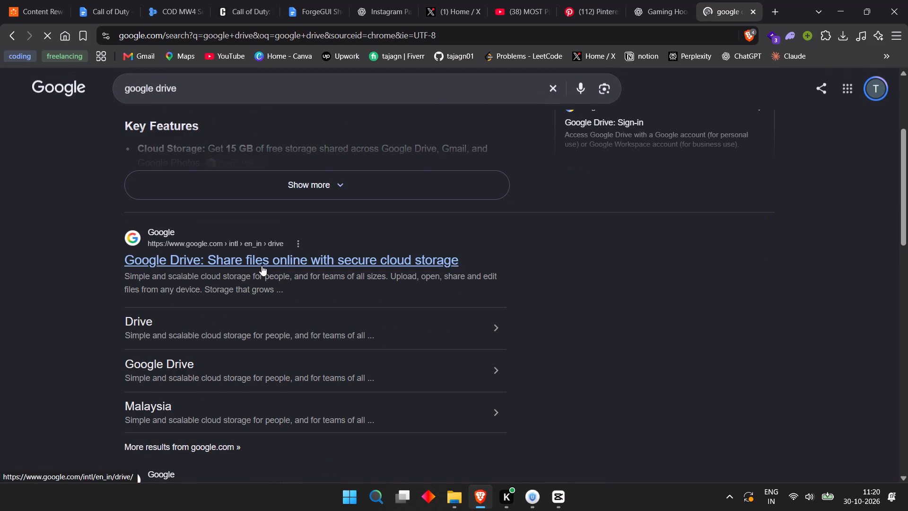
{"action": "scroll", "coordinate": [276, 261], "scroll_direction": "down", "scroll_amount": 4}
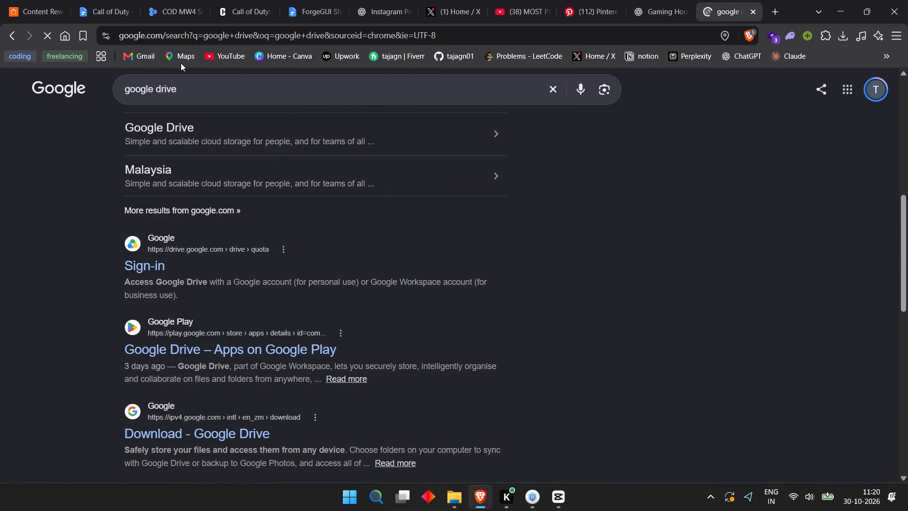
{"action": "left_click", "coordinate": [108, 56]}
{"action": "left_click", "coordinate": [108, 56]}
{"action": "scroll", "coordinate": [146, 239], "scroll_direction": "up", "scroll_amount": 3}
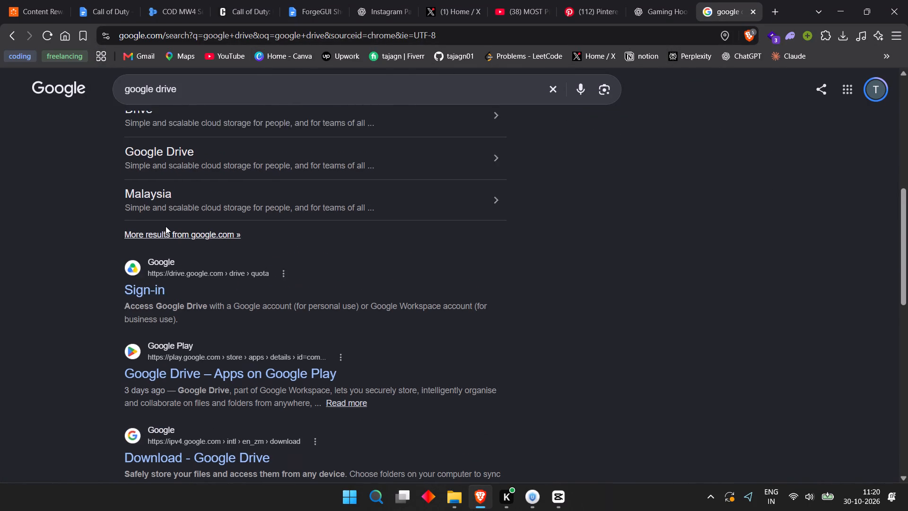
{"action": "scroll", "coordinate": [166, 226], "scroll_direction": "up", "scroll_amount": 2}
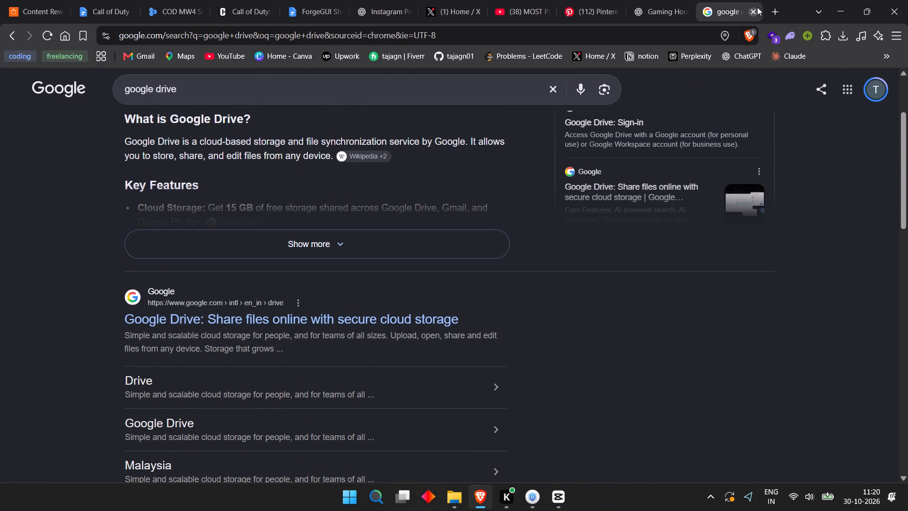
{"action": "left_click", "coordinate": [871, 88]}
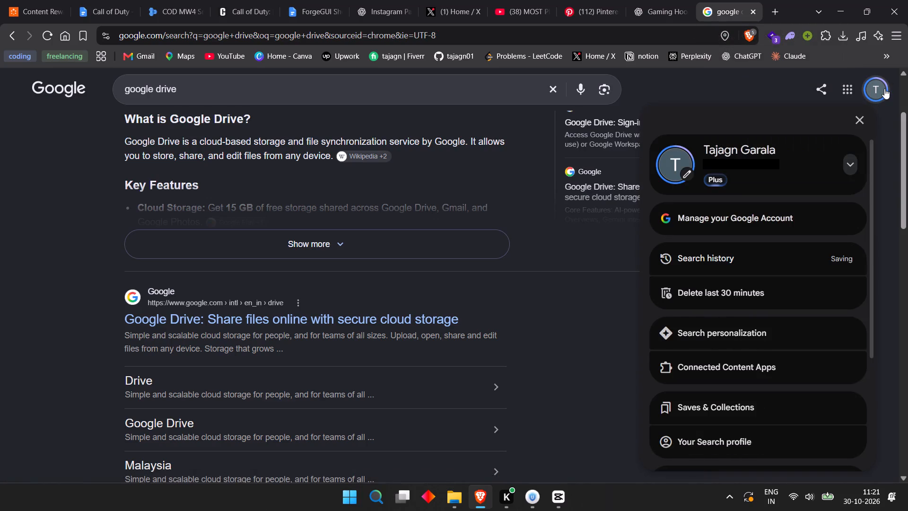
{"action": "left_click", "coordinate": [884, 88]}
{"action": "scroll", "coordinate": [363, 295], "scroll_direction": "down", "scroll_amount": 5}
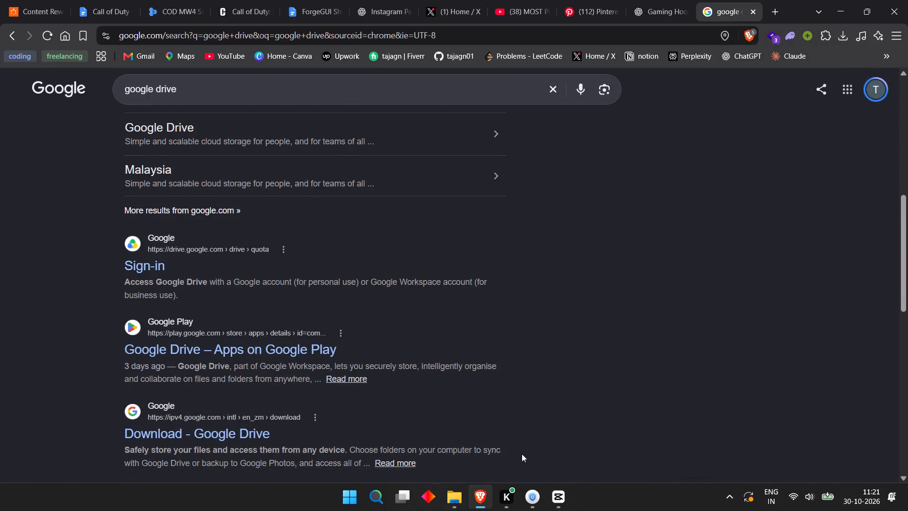
Launch Google Chrome with the personal profile on the second row and open Google Drive from the Chrome apps page.
{"action": "key", "text": "alt+space"}
{"action": "key", "text": "c"}
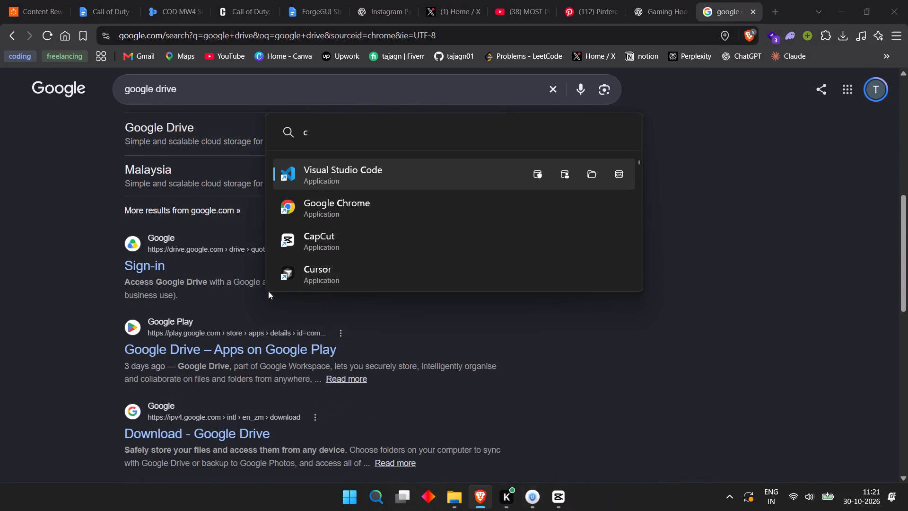
{"action": "left_click", "coordinate": [321, 217]}
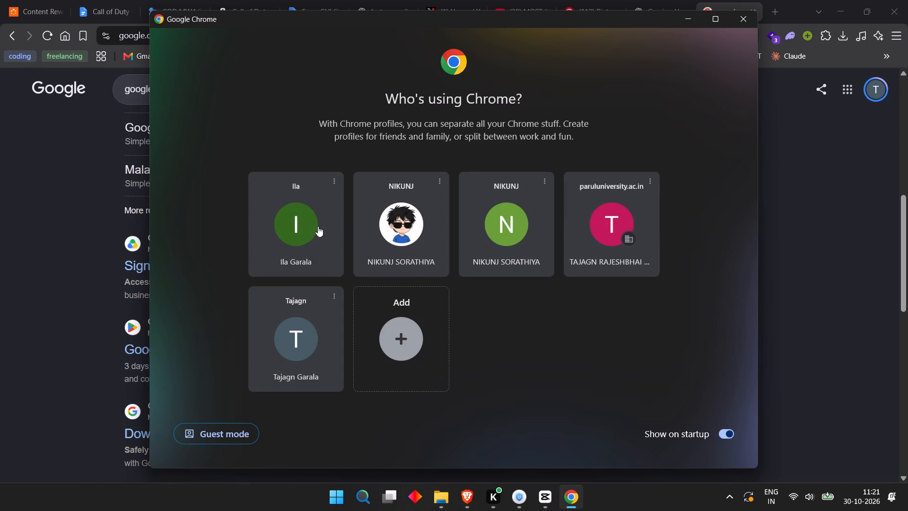
{"action": "left_click", "coordinate": [317, 334]}
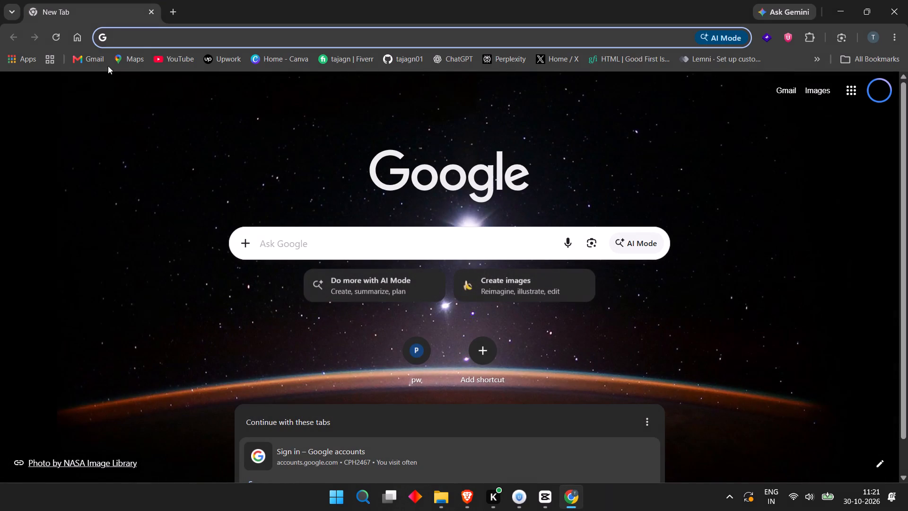
{"action": "left_click", "coordinate": [26, 58]}
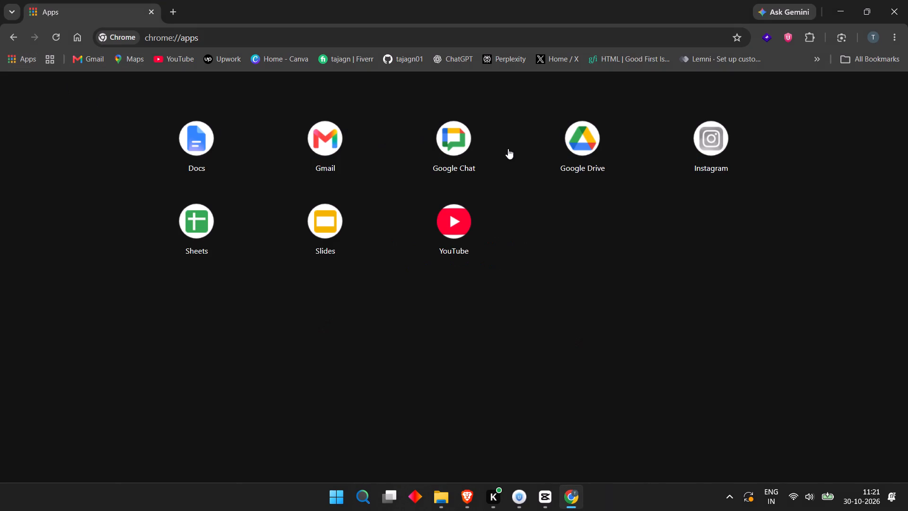
{"action": "left_click", "coordinate": [578, 146]}
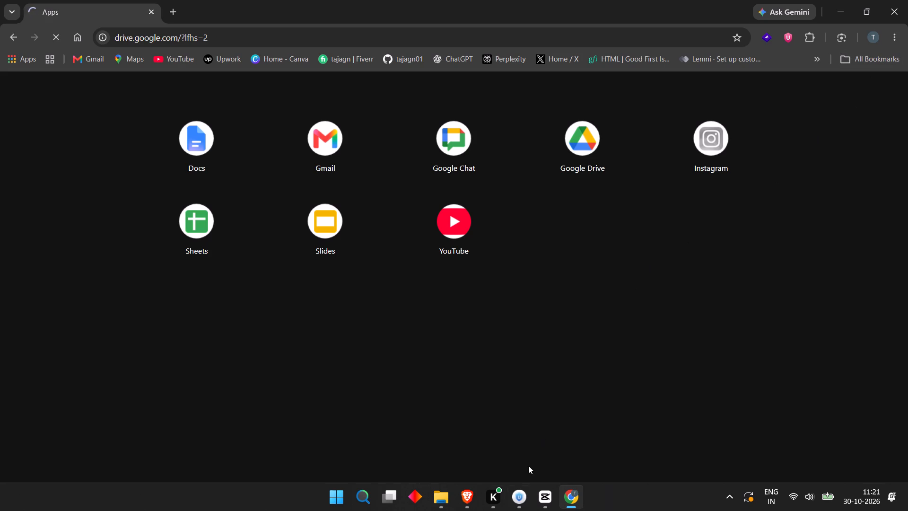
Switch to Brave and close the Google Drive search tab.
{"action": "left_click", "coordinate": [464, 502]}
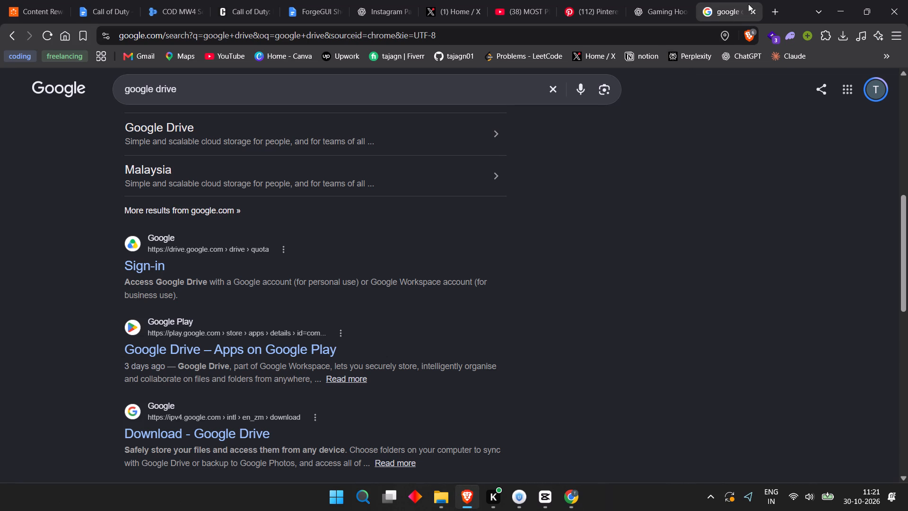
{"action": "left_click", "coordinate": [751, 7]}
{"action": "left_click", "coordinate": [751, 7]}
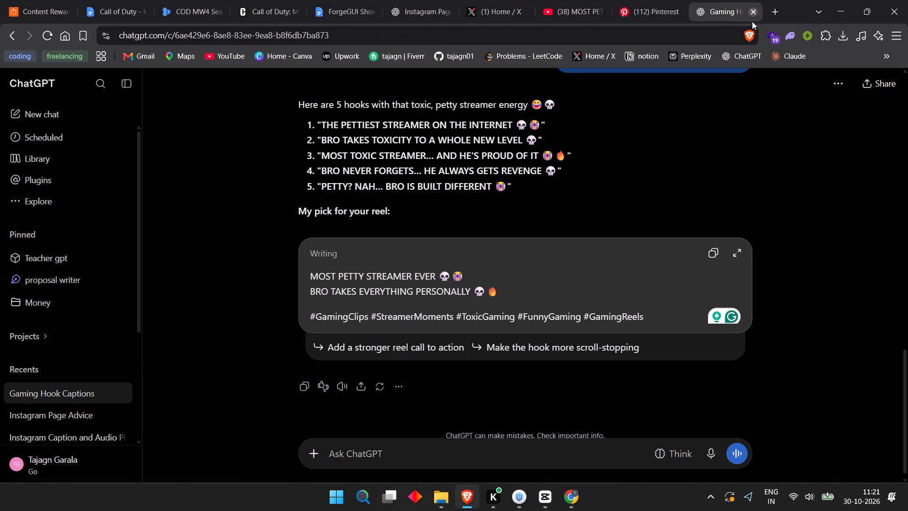
Return to Chrome and switch Google Drive to the second alternative account in the account list.
{"action": "left_click", "coordinate": [567, 491]}
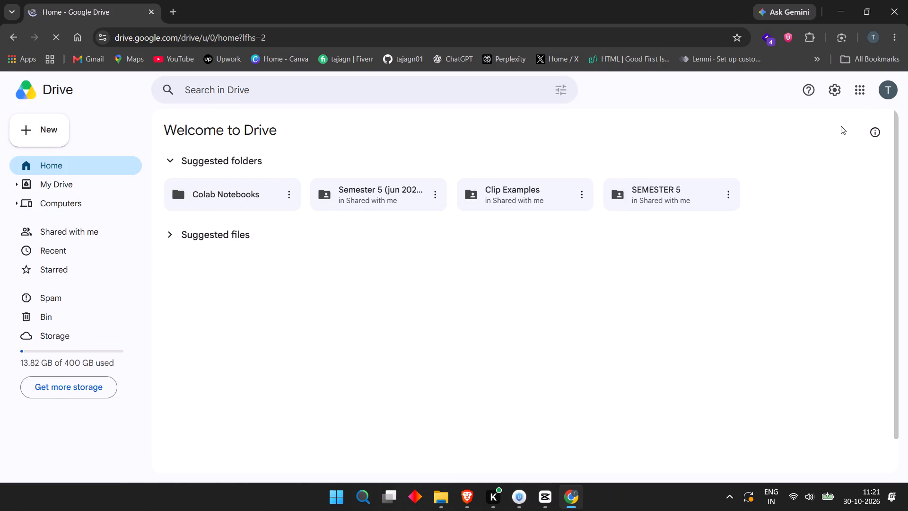
{"action": "left_click", "coordinate": [887, 87]}
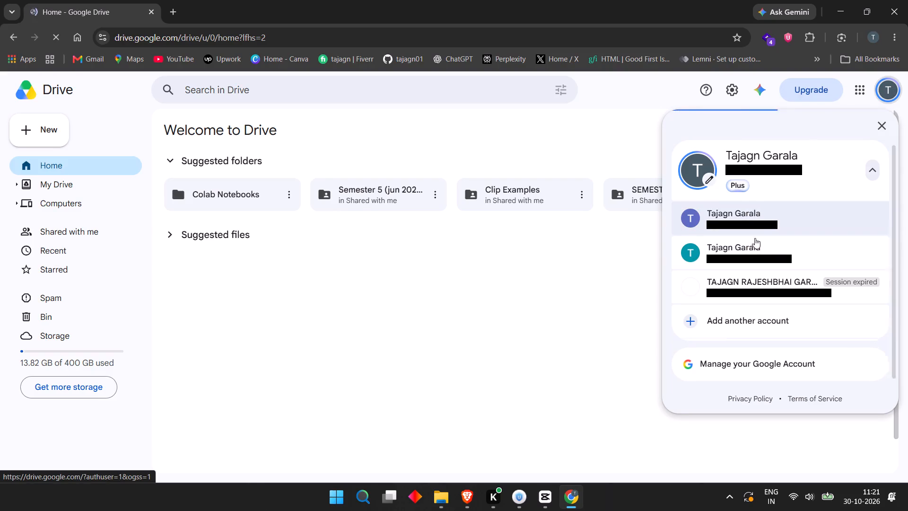
{"action": "left_click", "coordinate": [750, 257]}
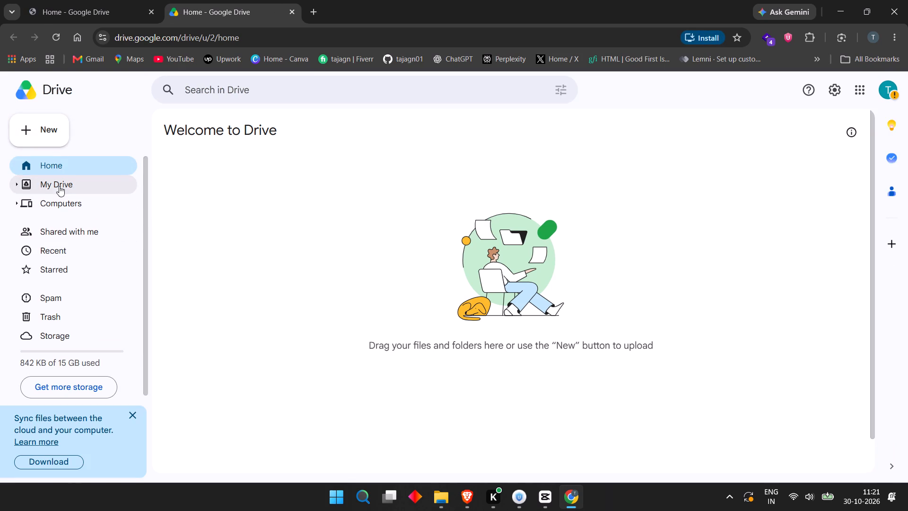
Start a new folder in this account's Drive and enter "calliping" as its name.
{"action": "left_click", "coordinate": [36, 109]}
{"action": "left_click", "coordinate": [35, 115]}
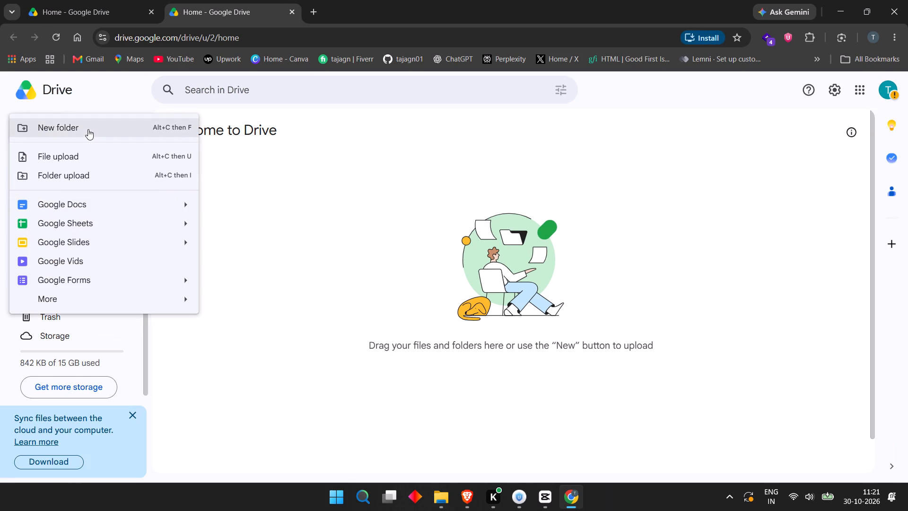
{"action": "left_click", "coordinate": [88, 129]}
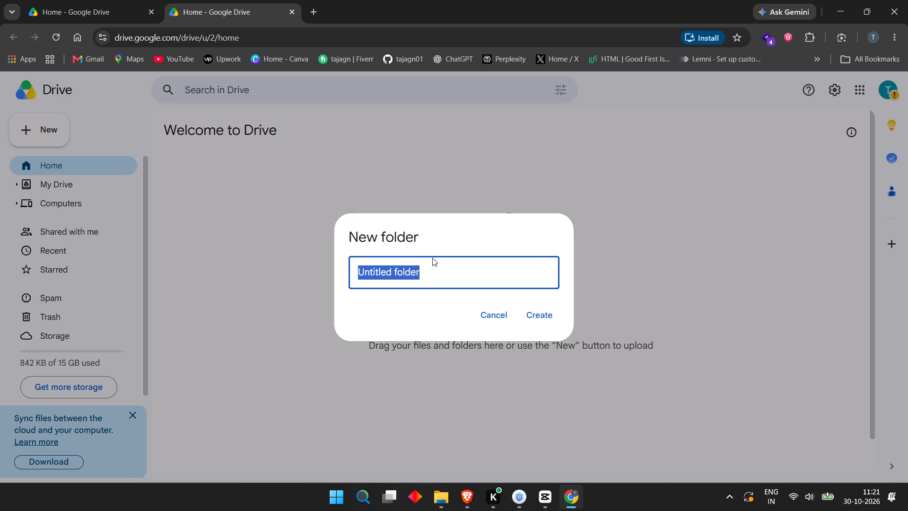
{"action": "type", "text": "calip"}
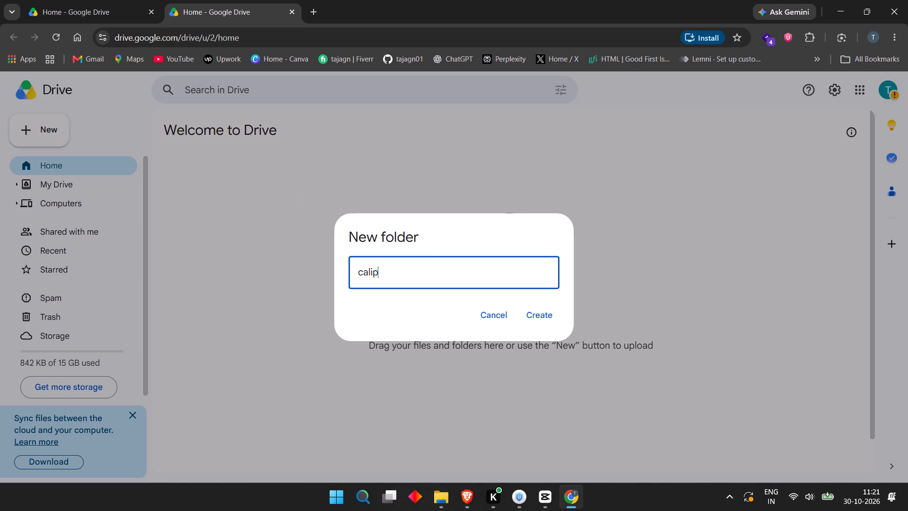
{"action": "key", "text": "BackSpace"}
{"action": "key", "text": "BackSpace"}
{"action": "key", "text": "BackSpace"}
{"action": "key", "text": "BackSpace"}
{"action": "key", "text": "a"}
{"action": "type", "text": "lliping"}
{"action": "left_click", "coordinate": [465, 490]}
{"action": "scroll", "coordinate": [463, 234], "scroll_direction": "up", "scroll_amount": 1}
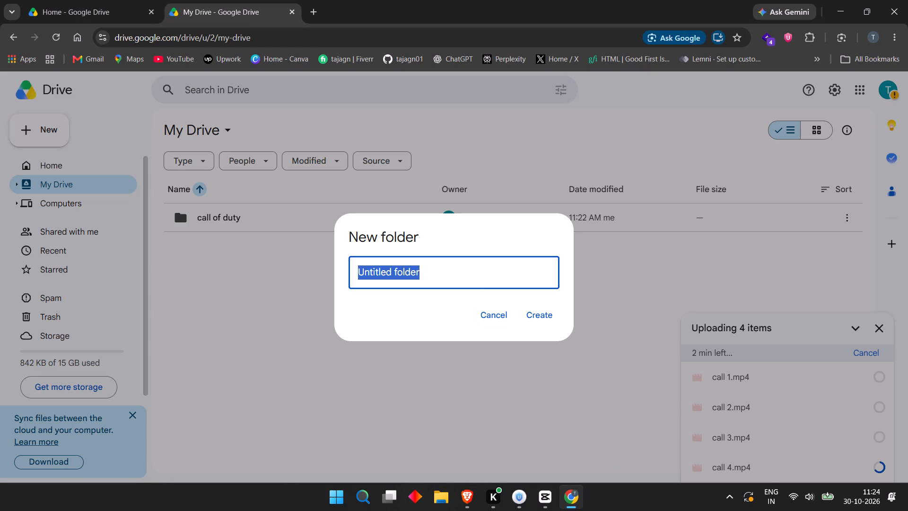
{"action": "type", "text": "youtube cal"}
{"action": "key", "text": "BackSpace"}
{"action": "key", "text": "BackSpace"}
{"action": "key", "text": "BackSpace"}
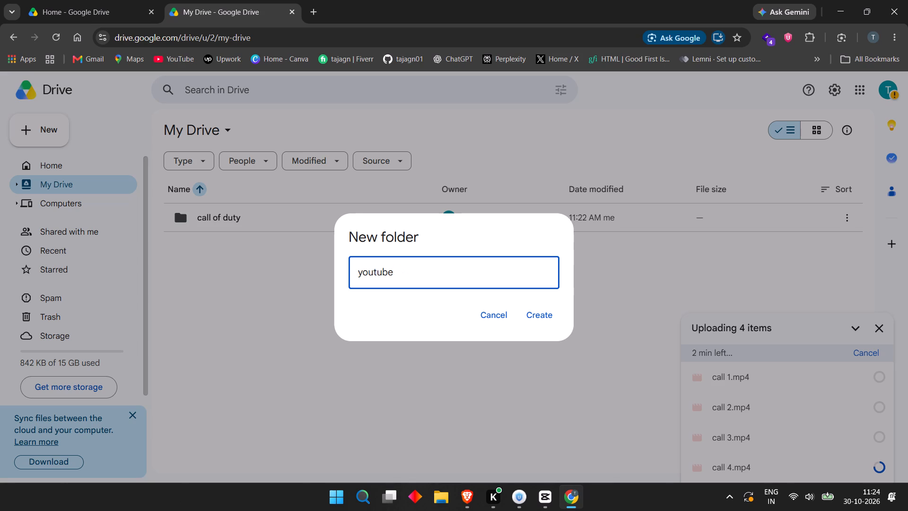
{"action": "type", "text": "sho"}
{"action": "type", "text": "rs"}
{"action": "key", "text": "BackSpace"}
{"action": "type", "text": "ts"}
{"action": "key", "text": "Return"}
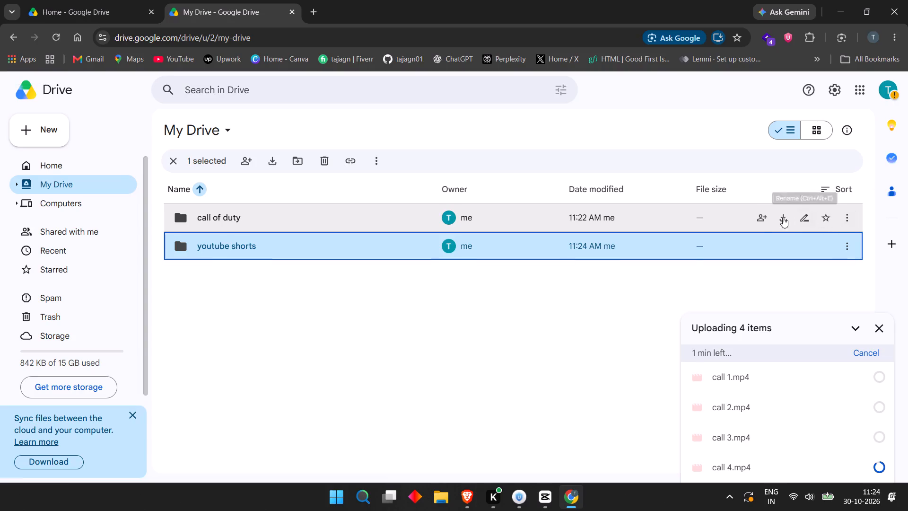
Share the call of duty folder by setting its general access to Anyone with the link.
{"action": "left_click", "coordinate": [759, 218]}
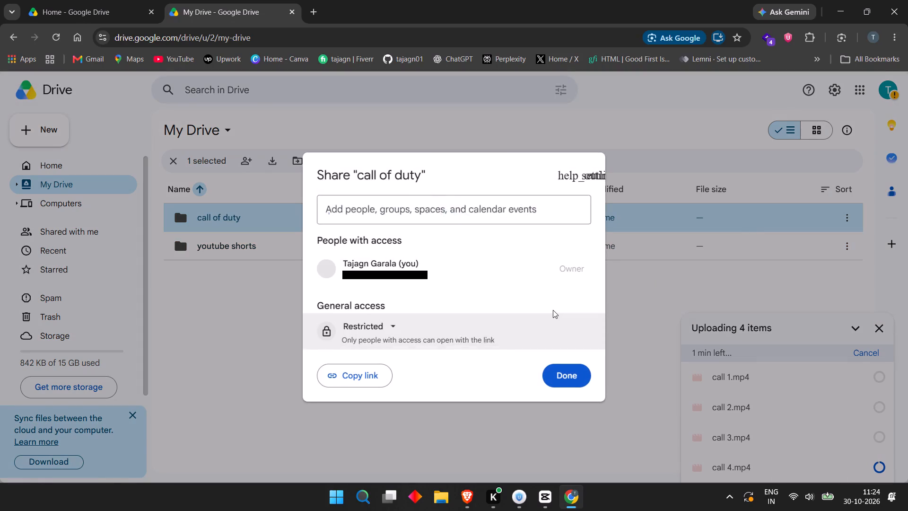
{"action": "left_click", "coordinate": [402, 319]}
{"action": "left_click", "coordinate": [385, 326]}
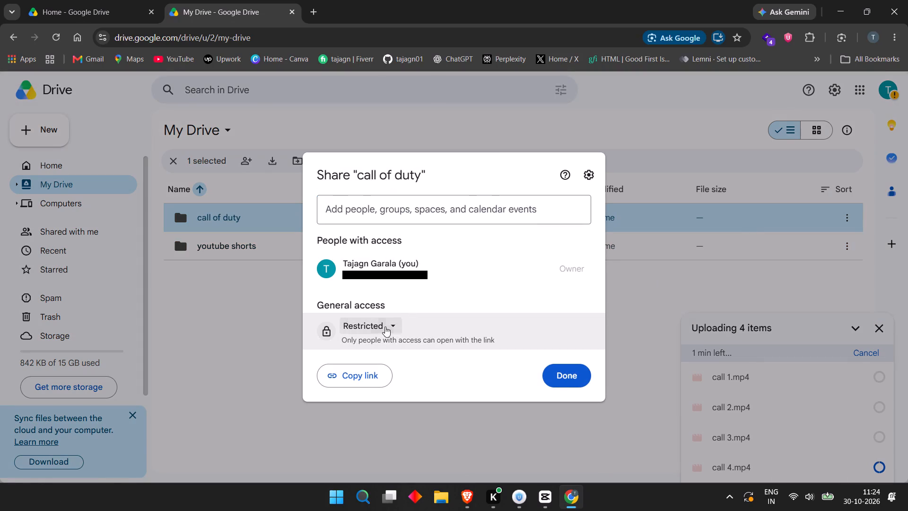
{"action": "left_click", "coordinate": [389, 386]}
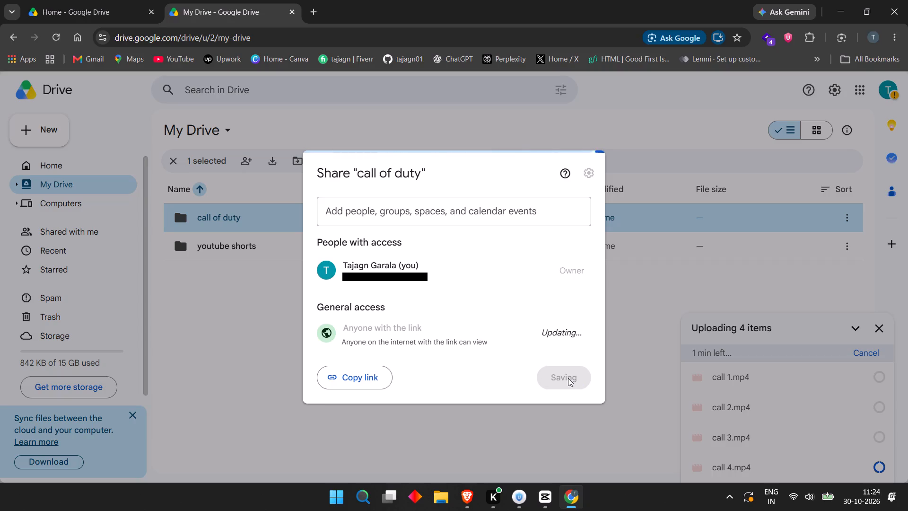
{"action": "left_click", "coordinate": [568, 378]}
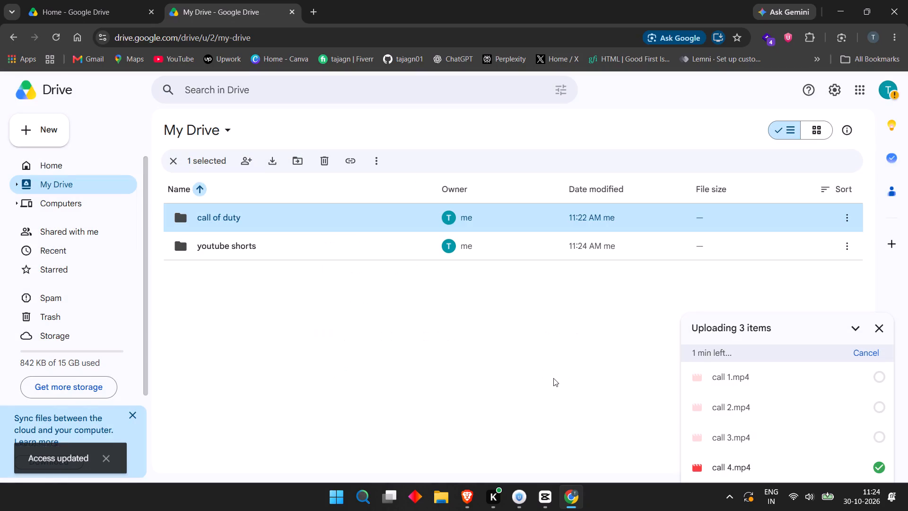
Upload calip 3 to calip 9, clip 1 and clip 2 from the cliping folder into youtube shorts, and return to My Drive.
{"action": "double_click", "coordinate": [322, 254]}
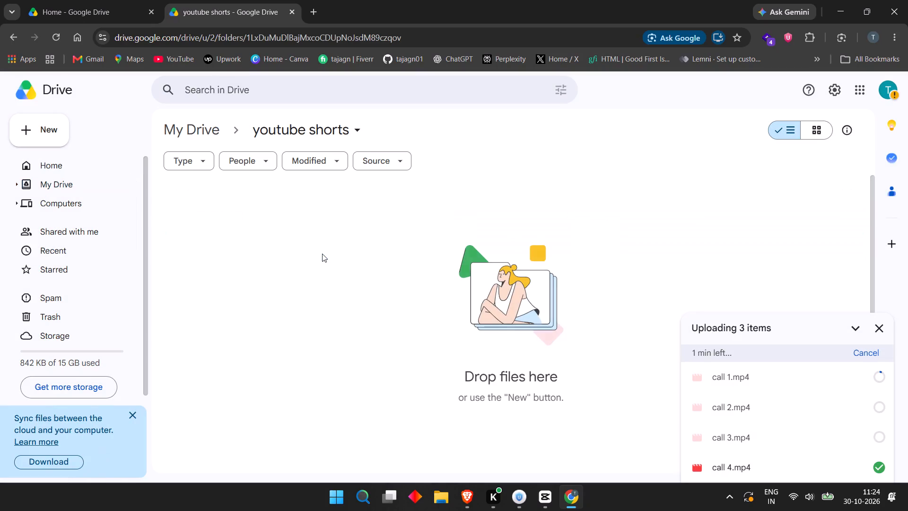
{"action": "right_click", "coordinate": [266, 249]}
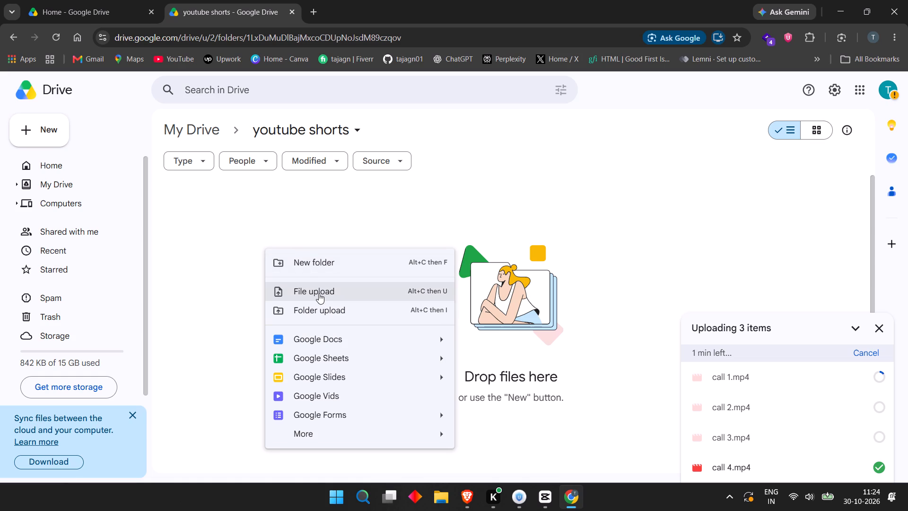
{"action": "left_click", "coordinate": [319, 293]}
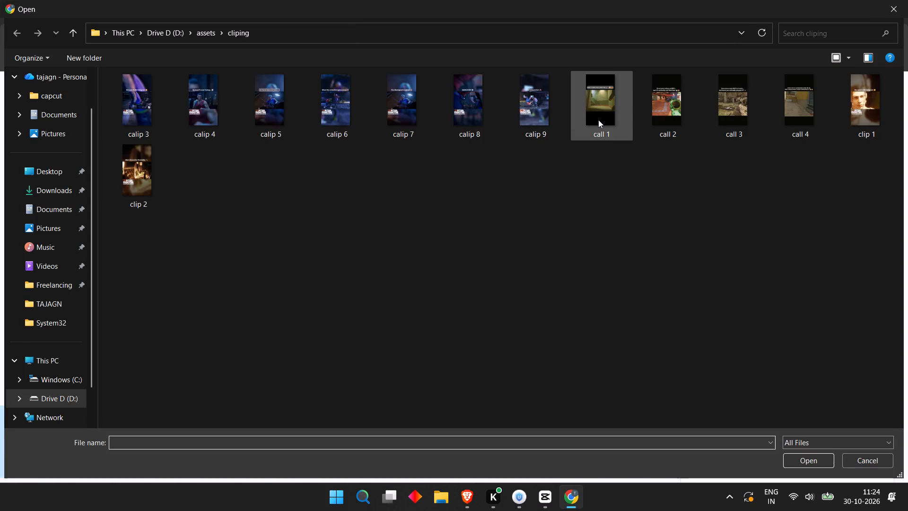
{"action": "left_click", "coordinate": [537, 120]}
{"action": "left_click", "coordinate": [133, 118], "text": "shift"}
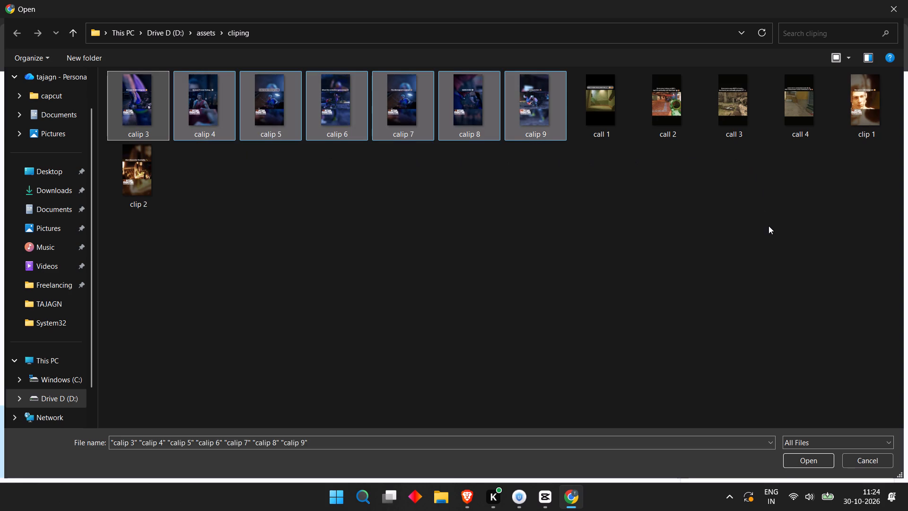
{"action": "left_click", "coordinate": [868, 114], "text": "ctrl"}
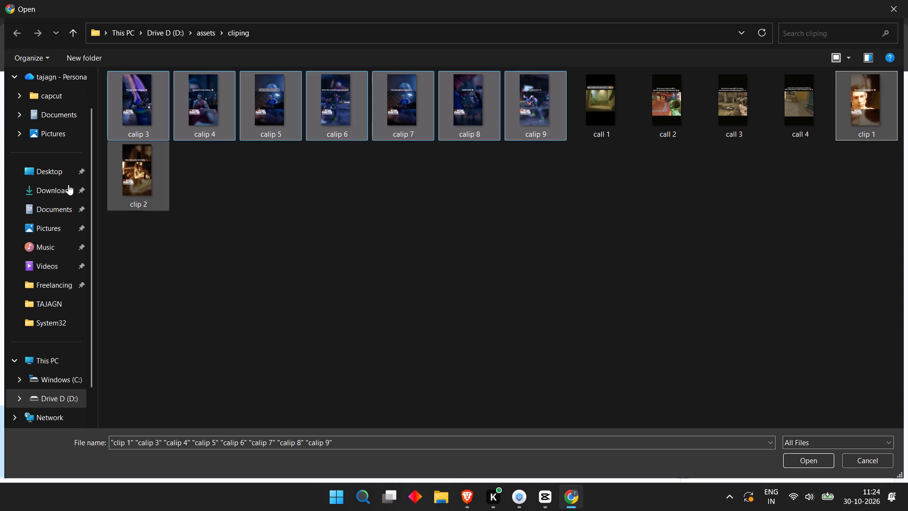
{"action": "left_click", "coordinate": [124, 172], "text": "ctrl"}
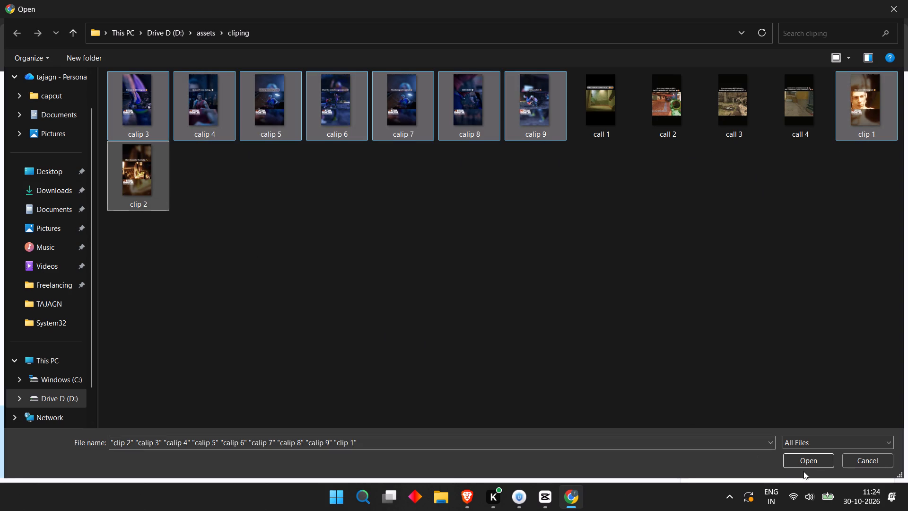
{"action": "left_click", "coordinate": [808, 460]}
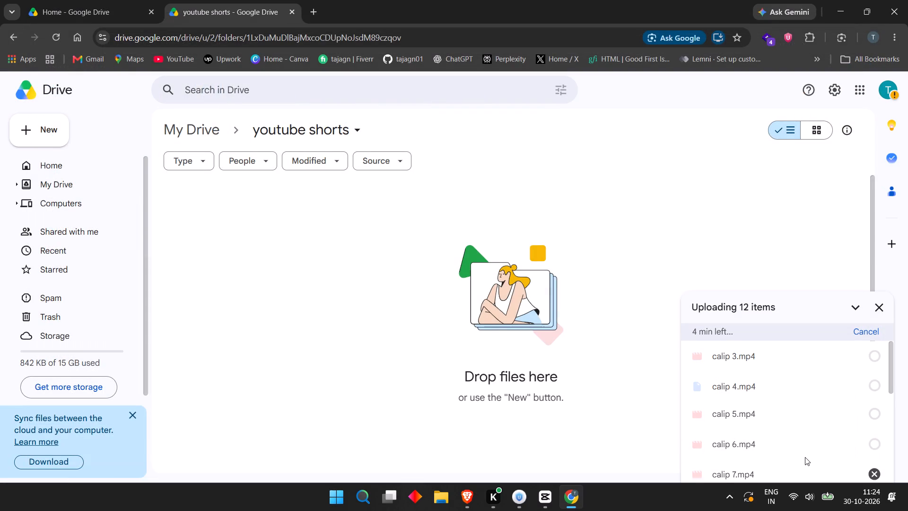
{"action": "scroll", "coordinate": [775, 358], "scroll_direction": "down", "scroll_amount": 6}
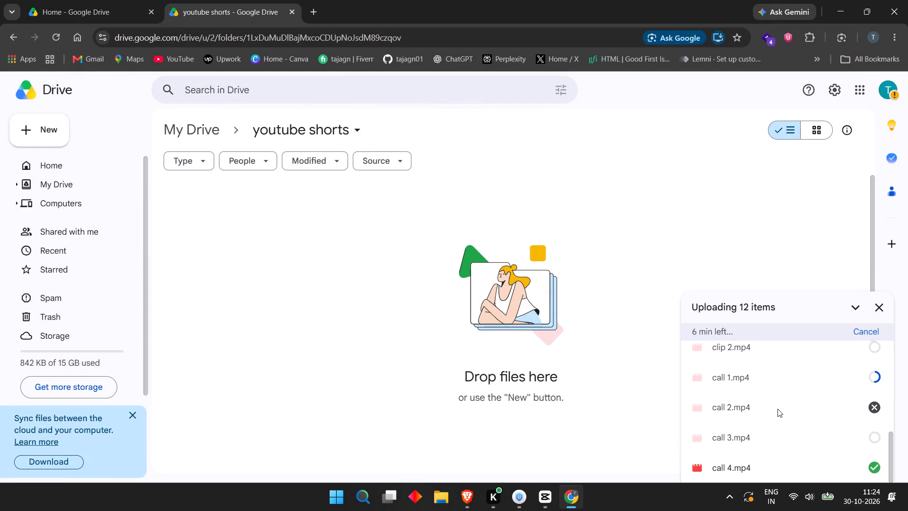
{"action": "left_click", "coordinate": [178, 121]}
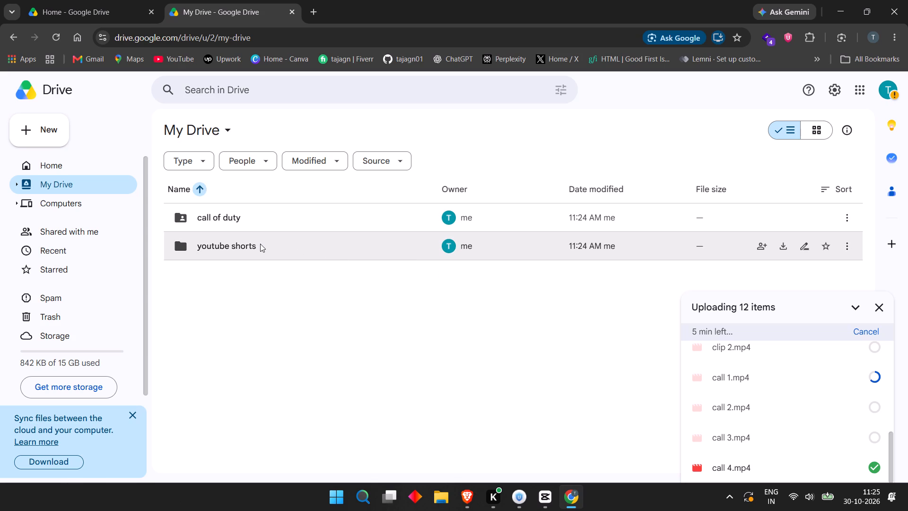
Switch to Brave and search YouTube for "valorant streamer clips".
{"action": "left_click", "coordinate": [471, 500]}
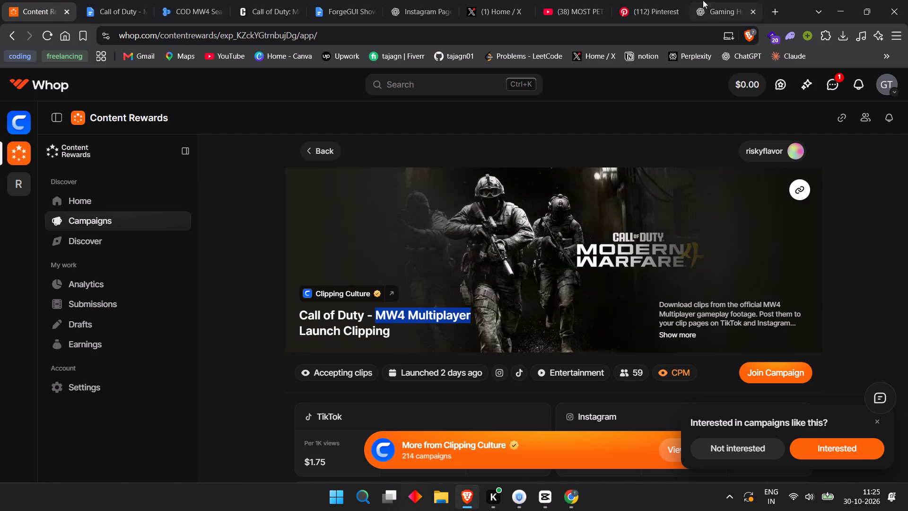
{"action": "left_click", "coordinate": [582, 0]}
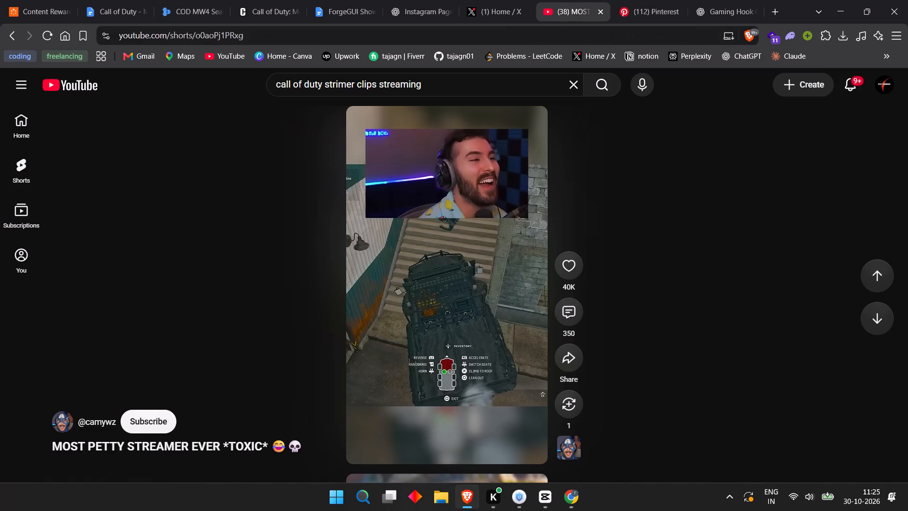
{"action": "left_click_drag", "start_coordinate": [450, 87], "coordinate": [229, 86]}
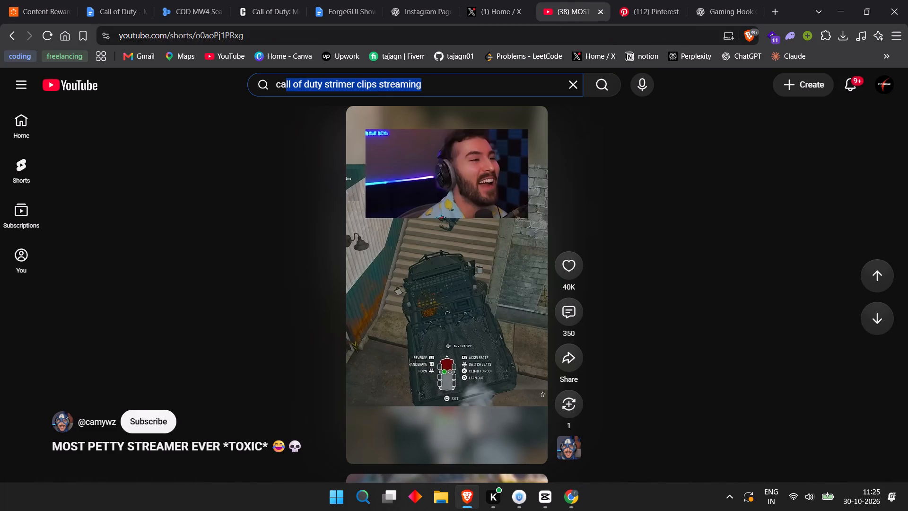
{"action": "left_click", "coordinate": [355, 83]}
{"action": "left_click_drag", "start_coordinate": [355, 83], "coordinate": [253, 78]}
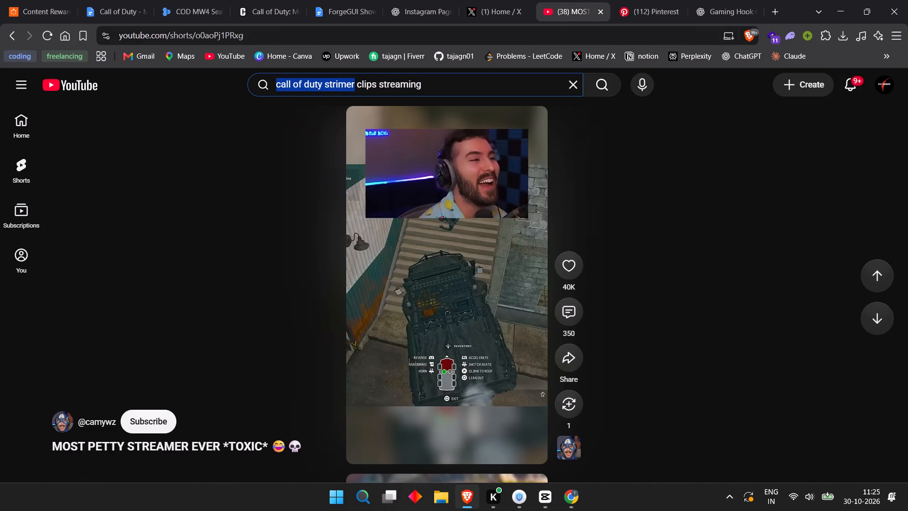
{"action": "type", "text": "va"}
{"action": "key", "text": "l"}
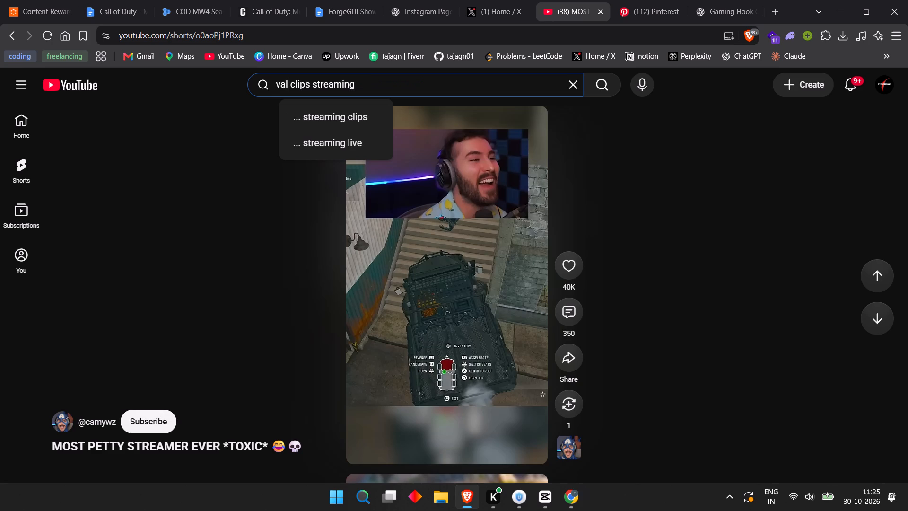
{"action": "type", "text": "ore"}
{"action": "type", "text": "nt"}
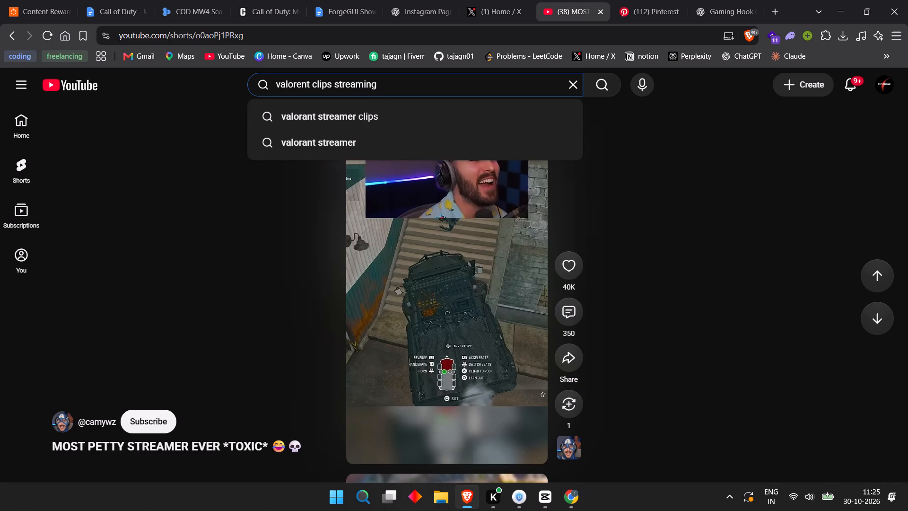
{"action": "left_click", "coordinate": [299, 117]}
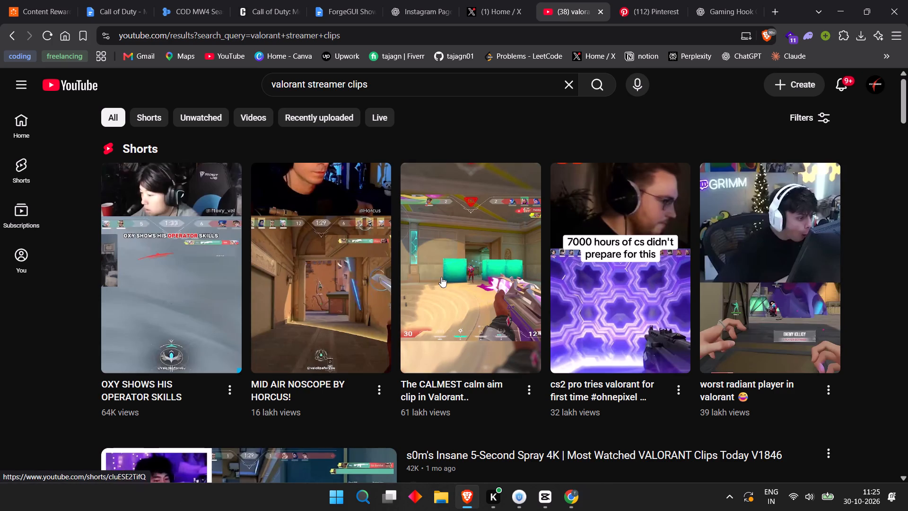
Look through the Valorant search results and open the short "MID AIR NOSCOPE BY HORCUS!".
{"action": "scroll", "coordinate": [317, 263], "scroll_direction": "down", "scroll_amount": 2}
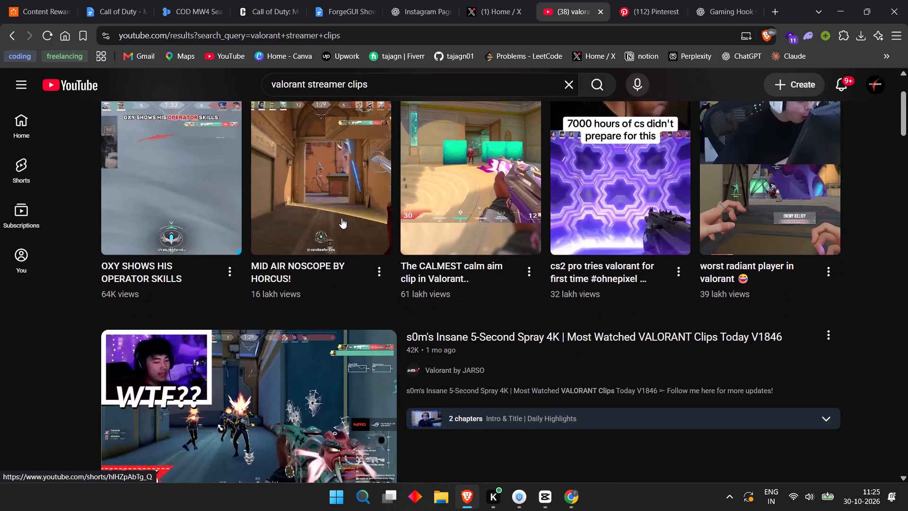
{"action": "scroll", "coordinate": [341, 217], "scroll_direction": "down", "scroll_amount": 3}
{"action": "scroll", "coordinate": [341, 217], "scroll_direction": "up", "scroll_amount": 4}
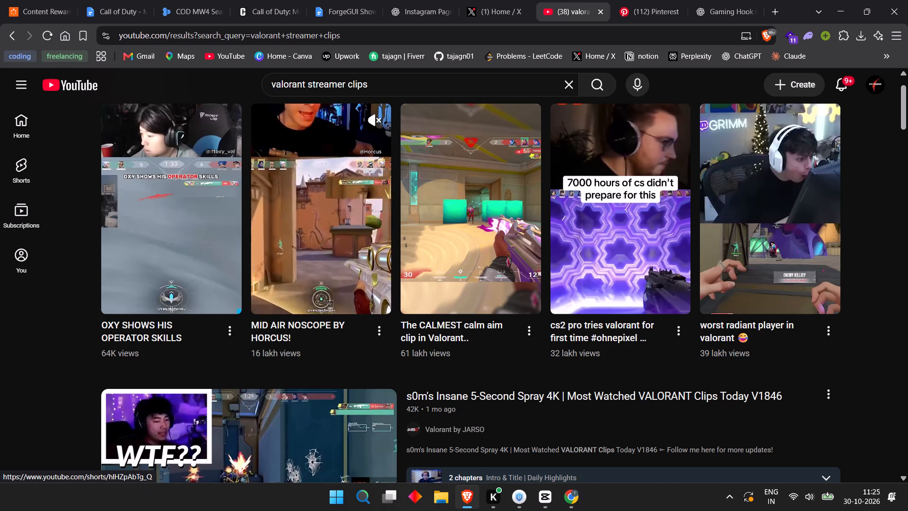
{"action": "left_click", "coordinate": [341, 215]}
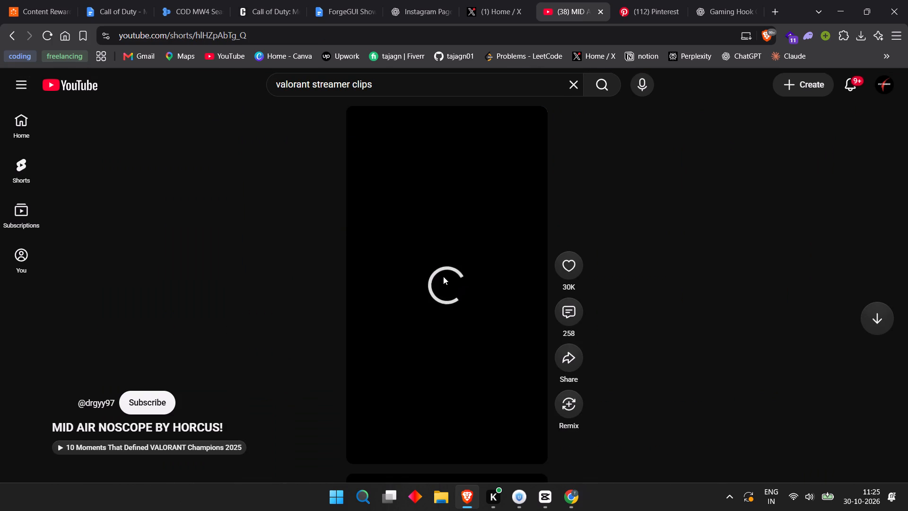